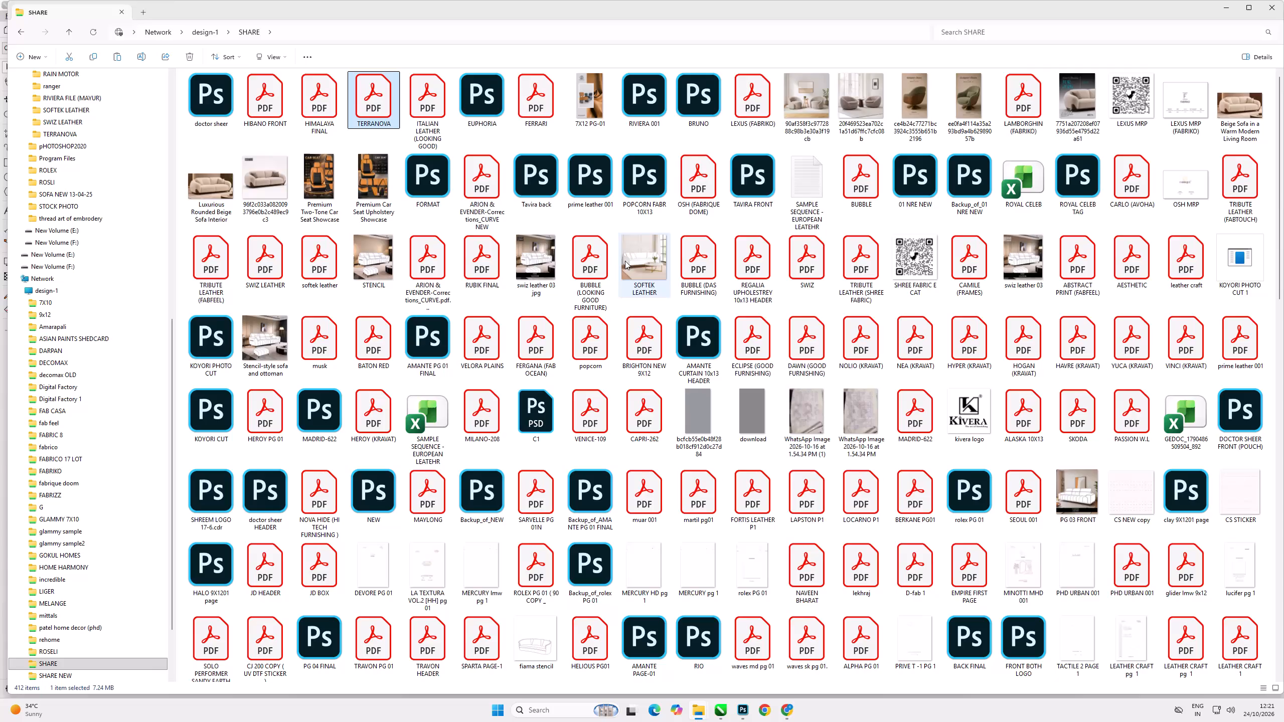
Review the Photo Making order list in the Raj Sampler ERP and the Untitled-1 and timaru.cdr layouts in CorelDRAW.
left_click(789, 710)
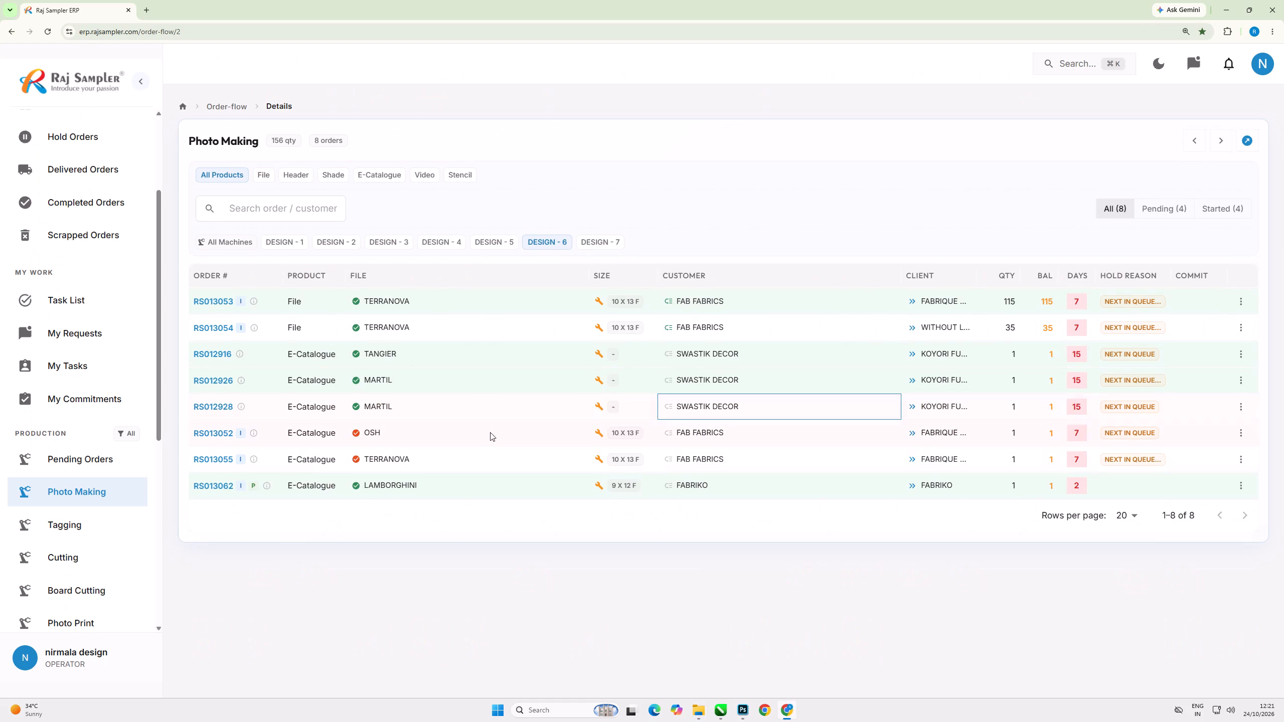
left_click(463, 386)
left_click(725, 710)
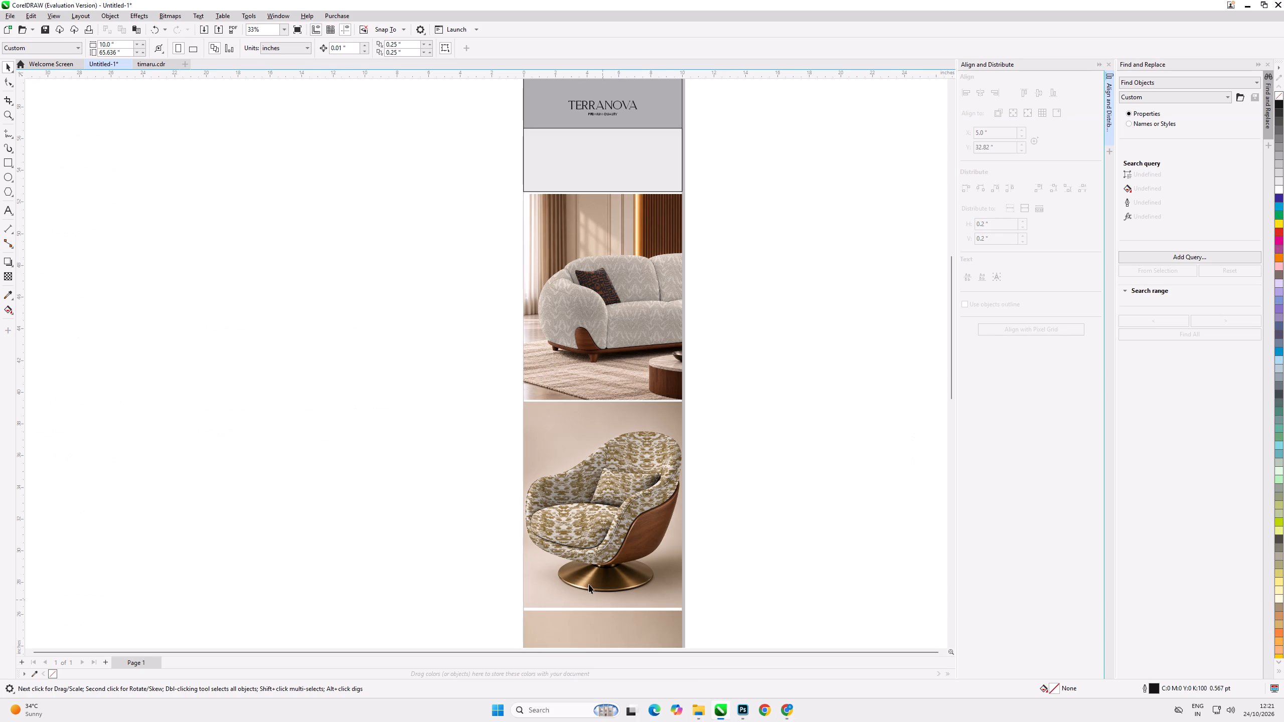
scroll(539, 441, "down", 7)
left_click(152, 61)
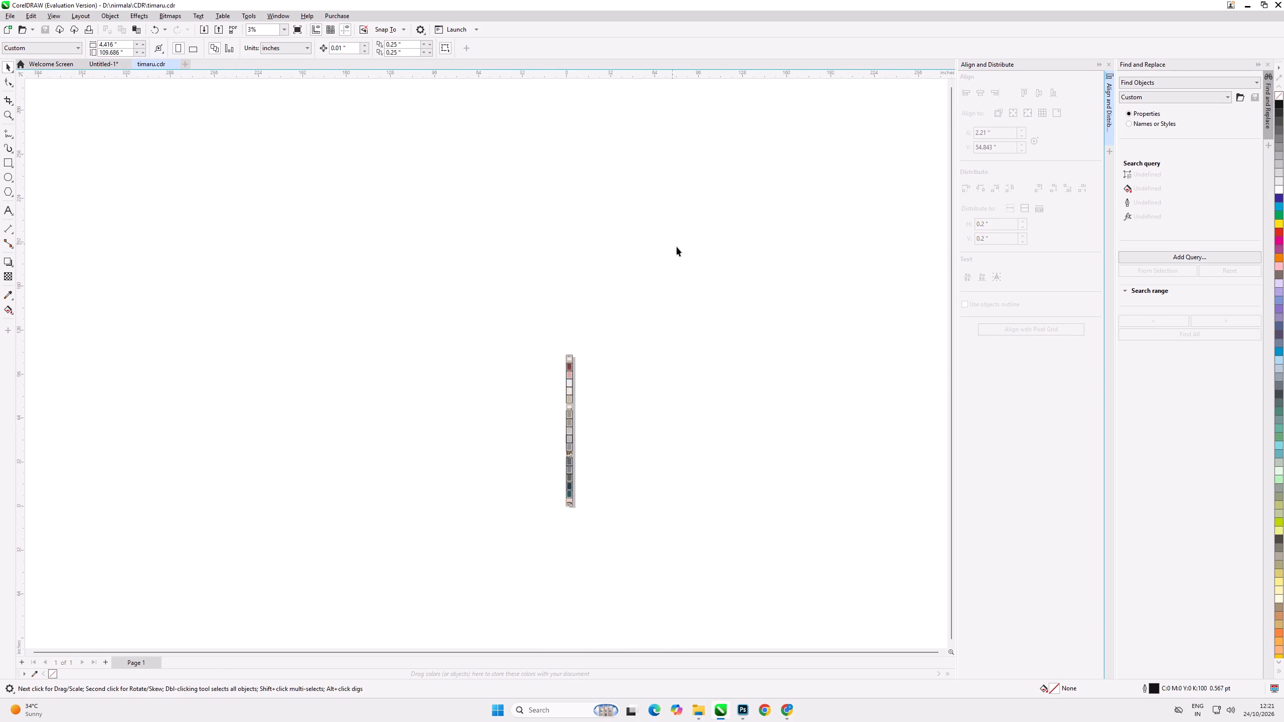
left_click(677, 247)
scroll(591, 521, "up", 11)
In File Explorer, search the SHARE folder for "pdf" and open the PDF E catlogue folder.
left_click(702, 718)
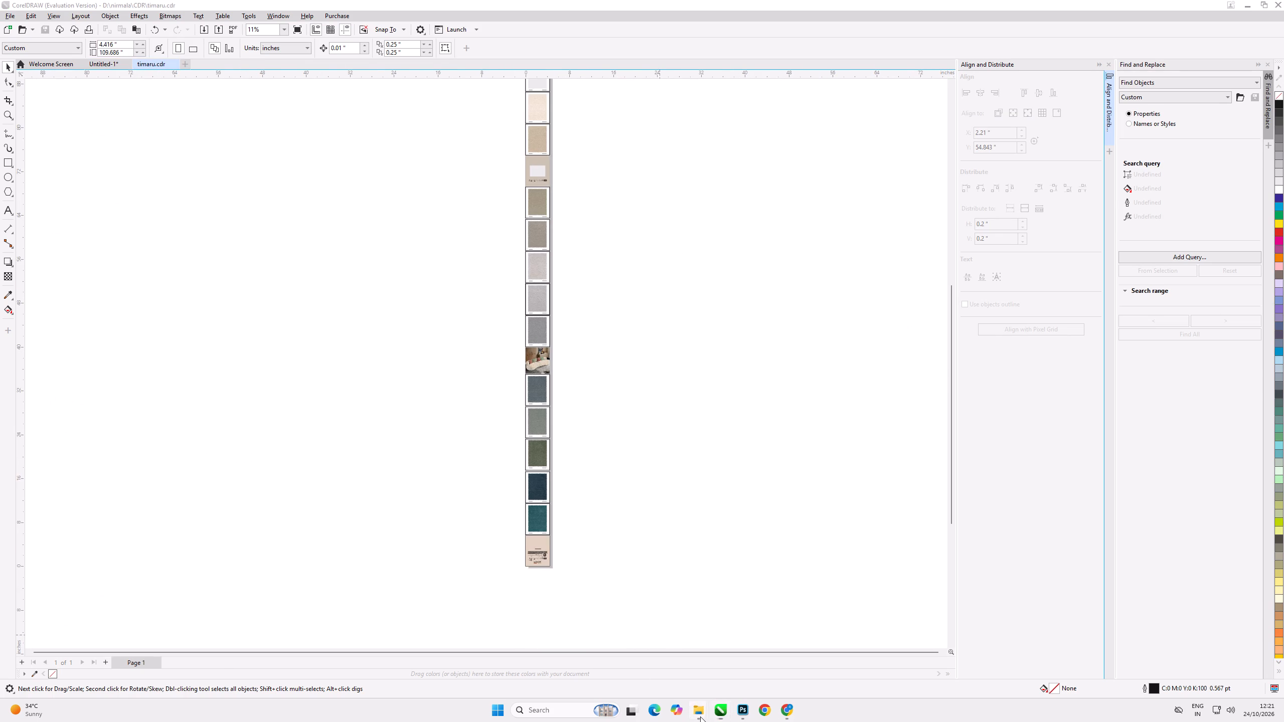
left_click(673, 661)
scroll(166, 140, "up", 20)
scroll(166, 140, "up", 1)
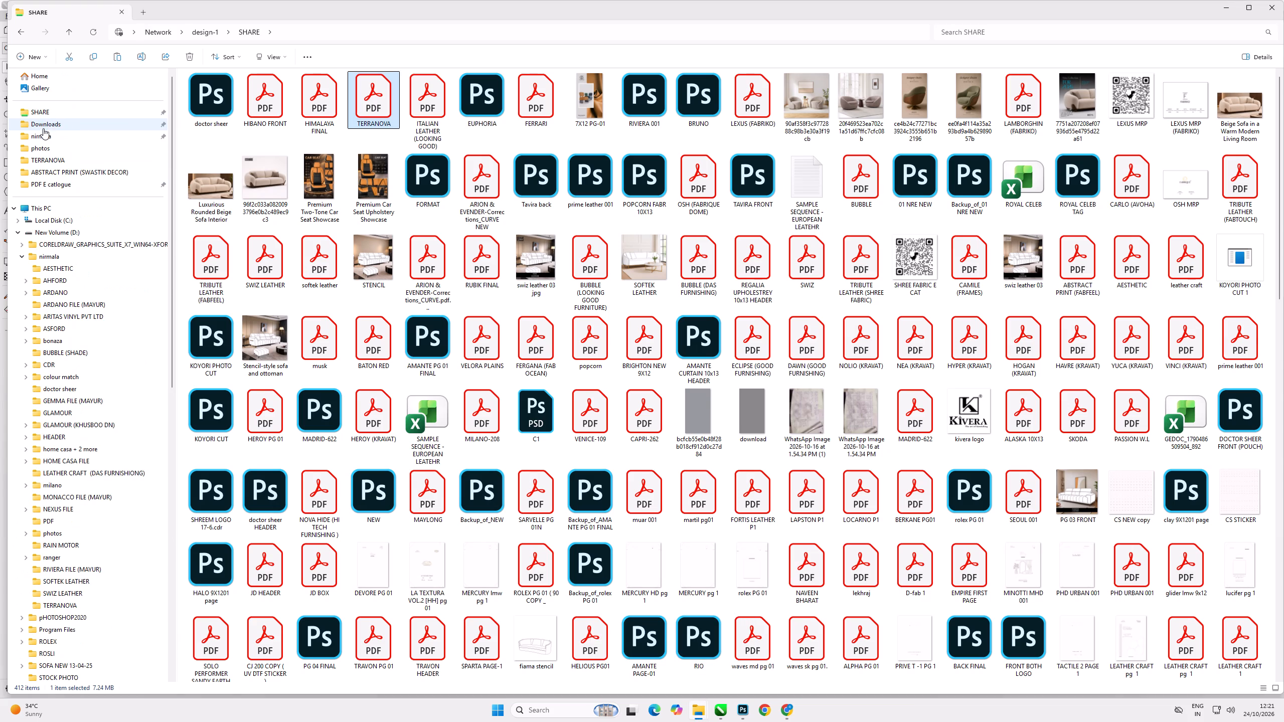
left_click(59, 110)
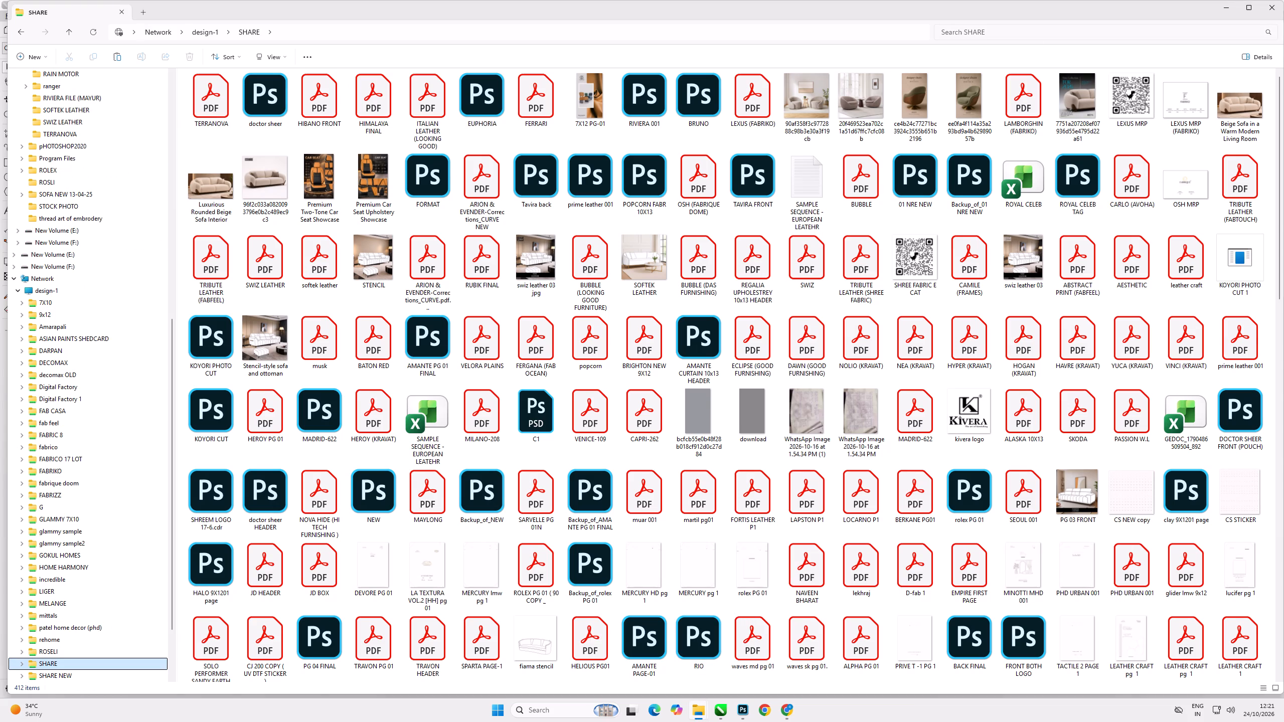
left_click(1009, 34)
type("pdf")
double_click(533, 84)
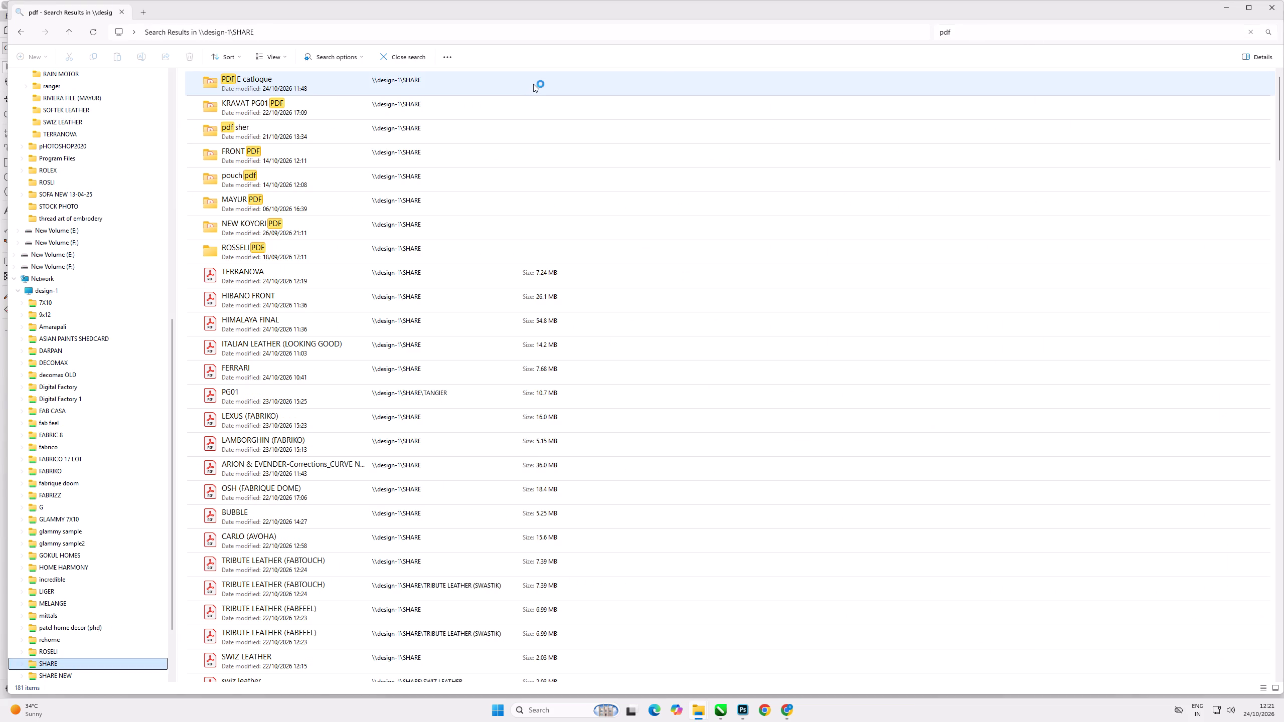
double_click(533, 84)
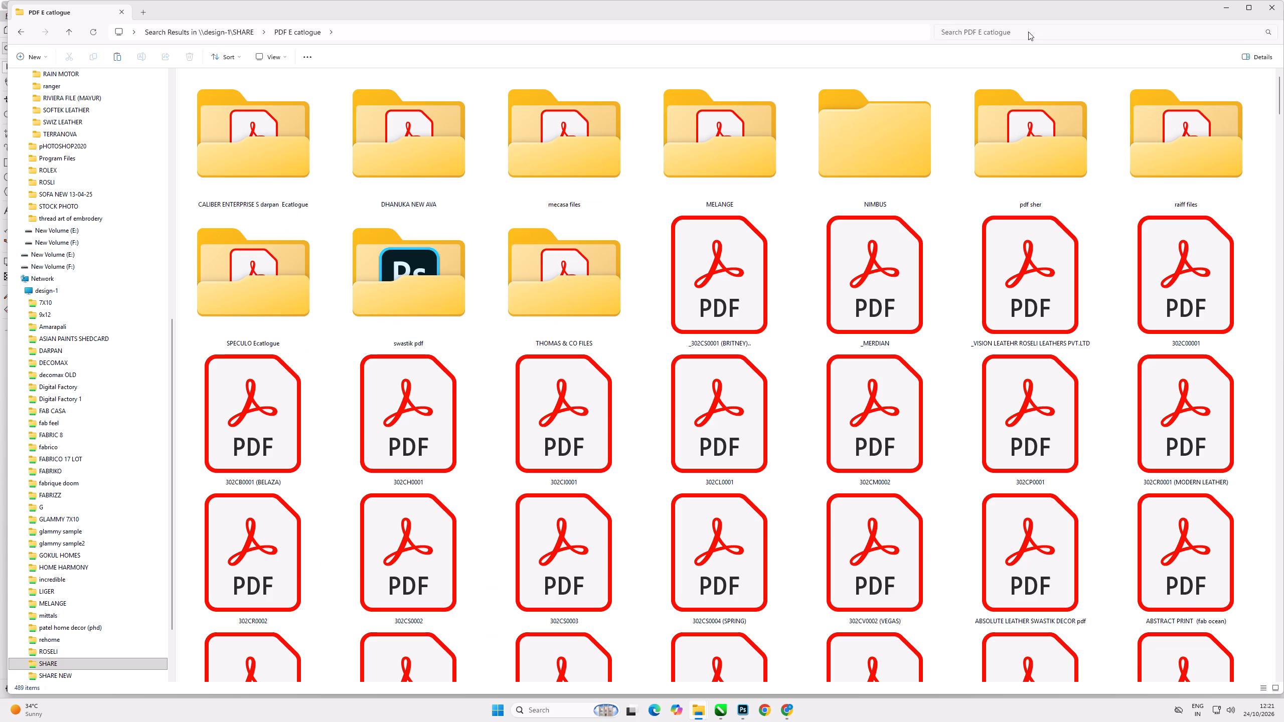
Search the PDF E catlogue folder for "mar".
left_click(1028, 32)
type("mae")
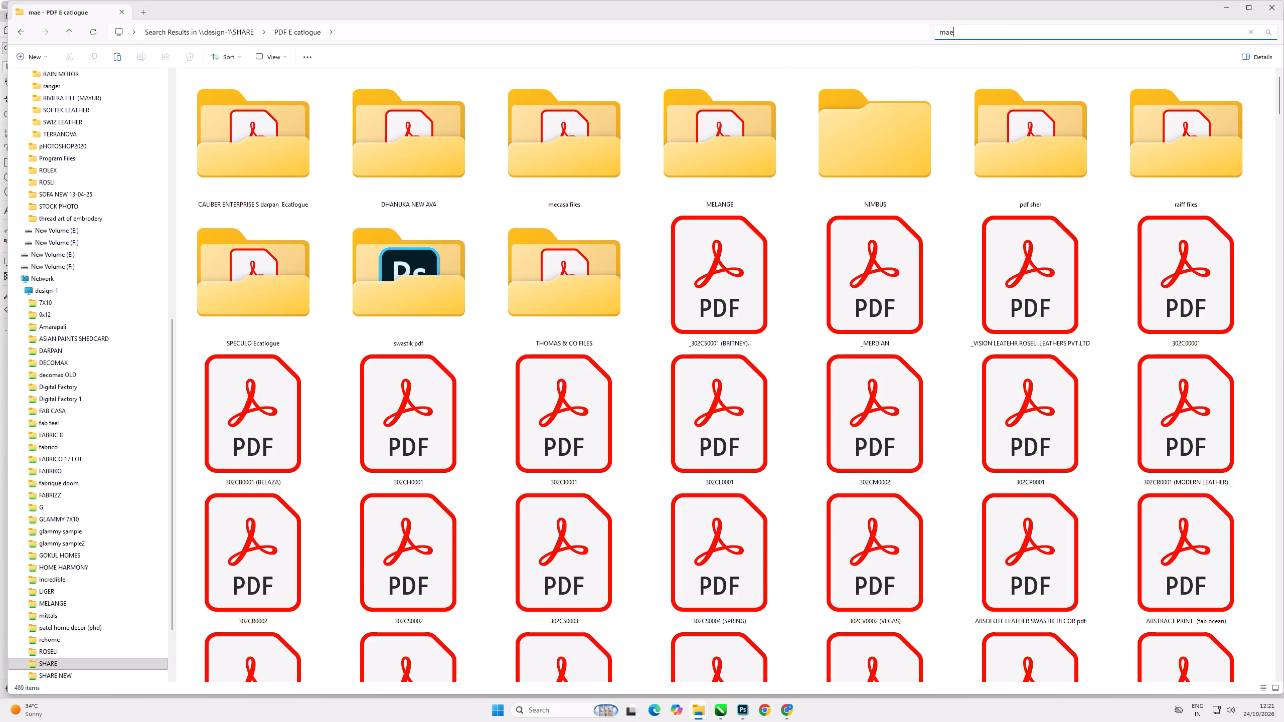
key("BackSpace")
key("r")
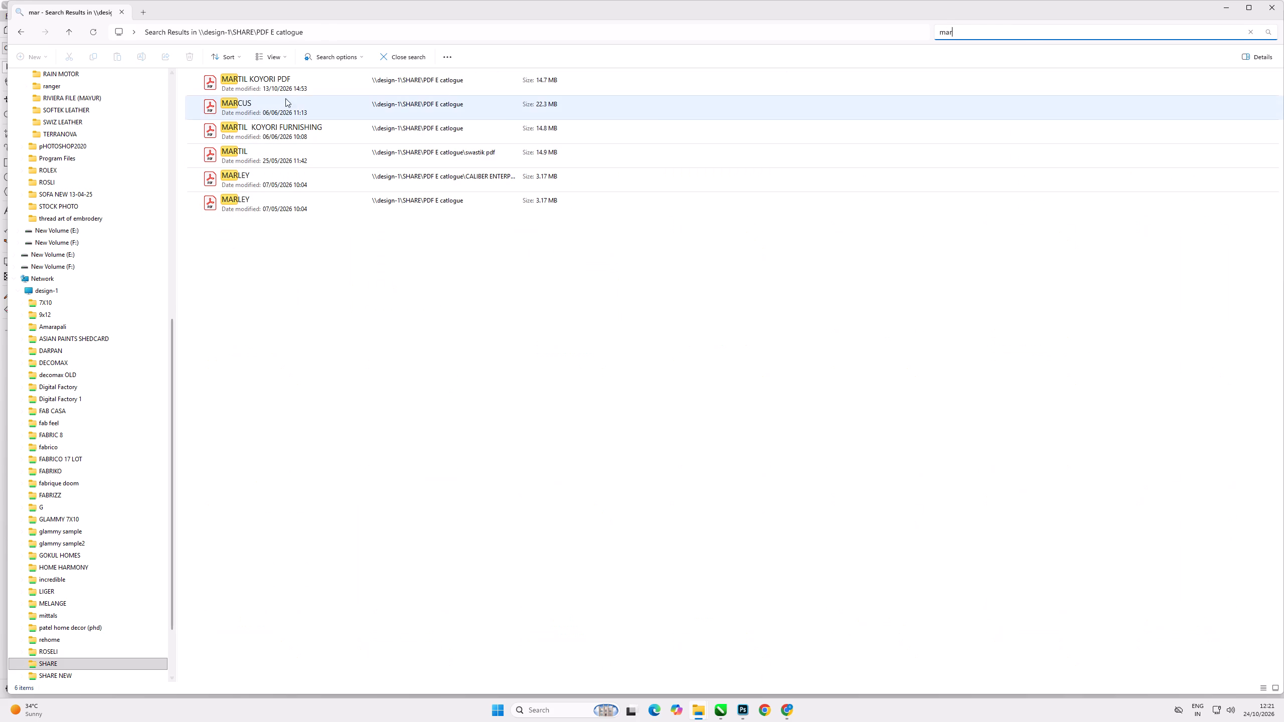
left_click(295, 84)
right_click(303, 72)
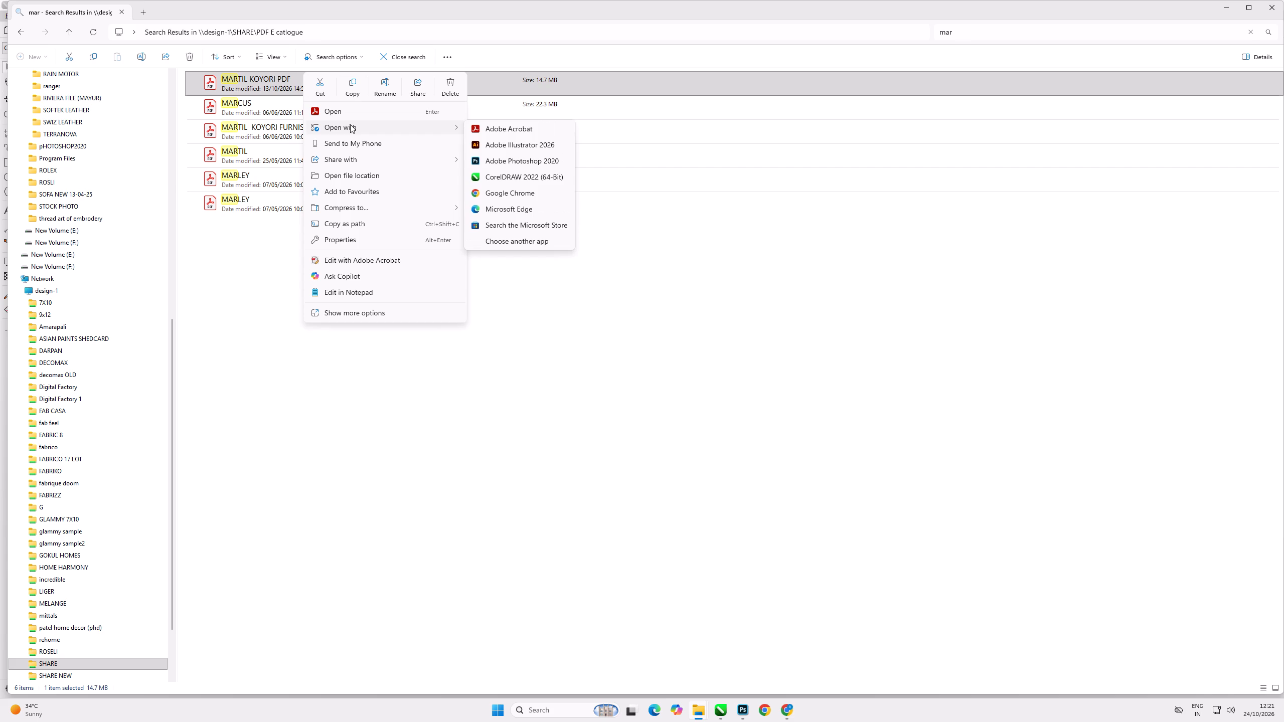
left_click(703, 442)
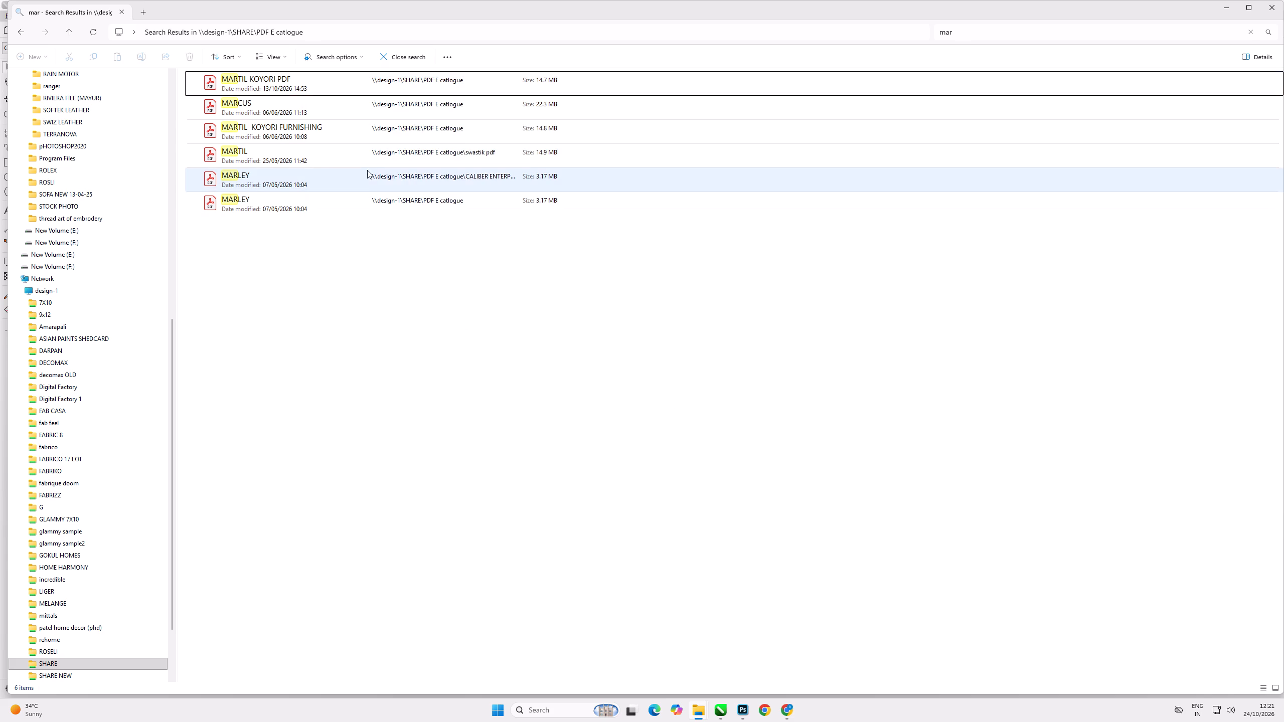
Open the MARTIL KOYORI FURNISHING PDF in CorelDRAW, importing text as text and permanently substituting the missing fonts with the suggested match.
left_click(374, 137)
right_click(374, 137)
left_click(440, 193)
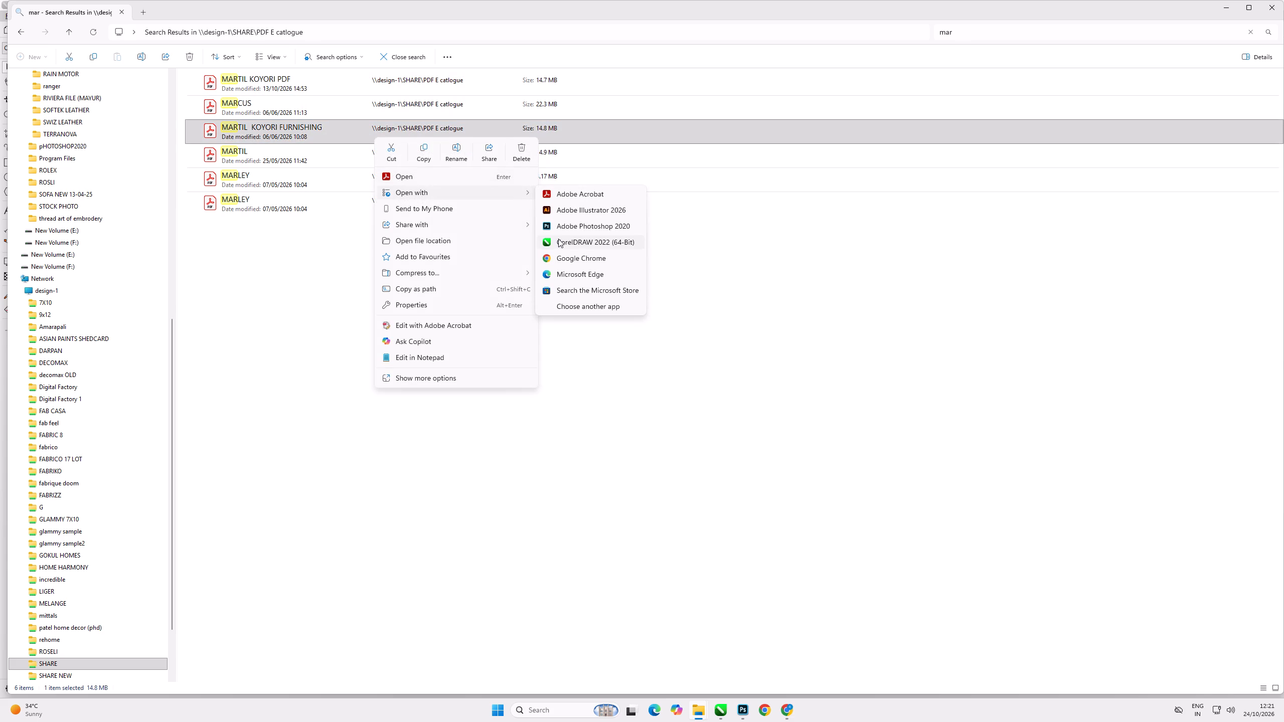
left_click(560, 239)
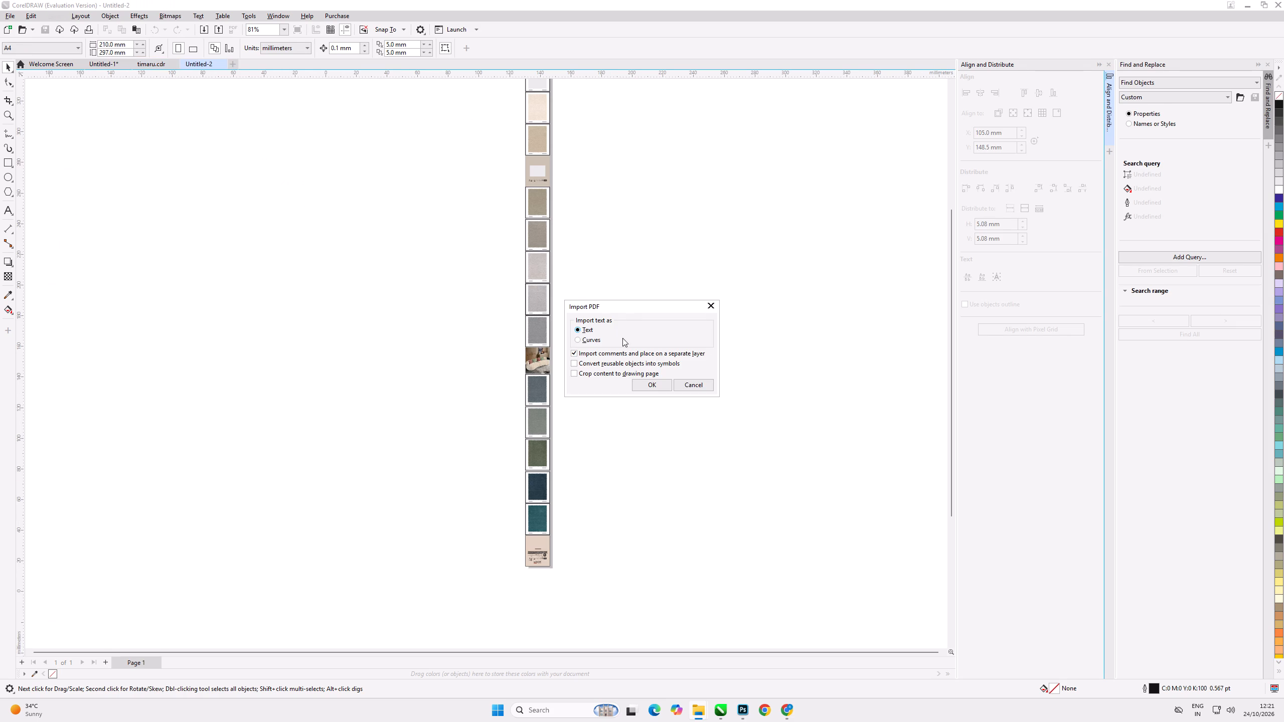
left_click(652, 380)
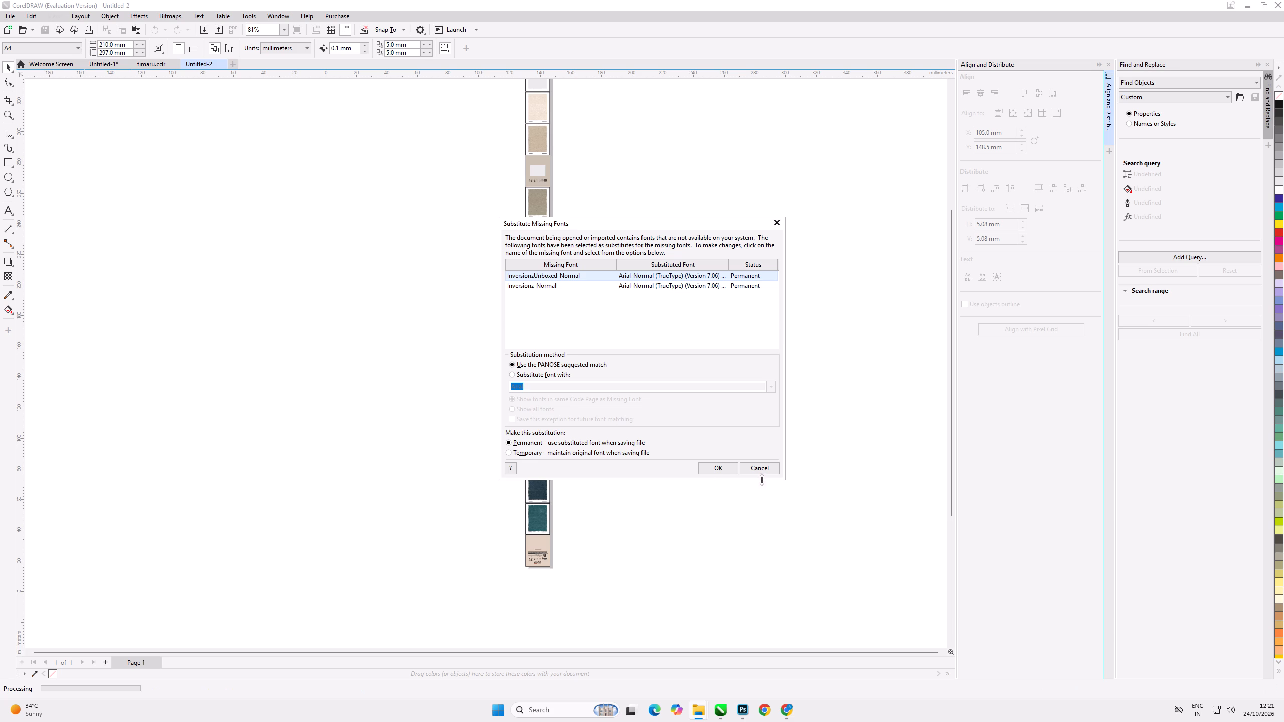
left_click(710, 473)
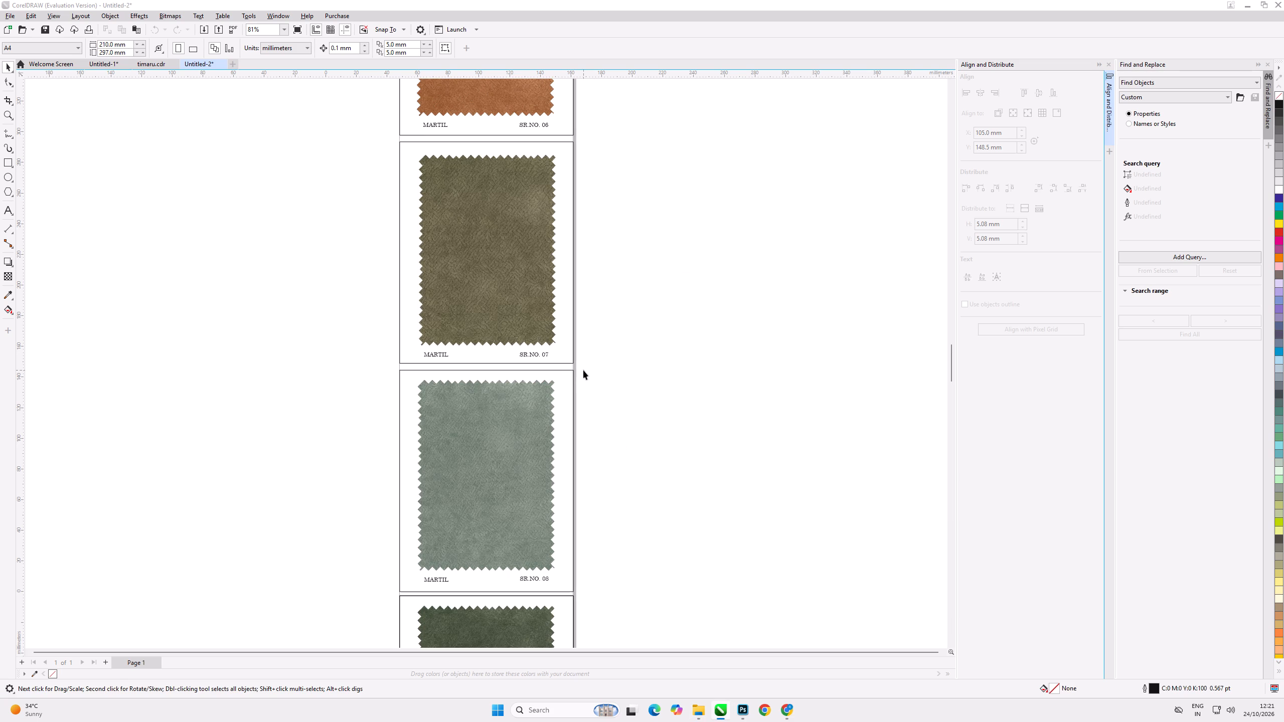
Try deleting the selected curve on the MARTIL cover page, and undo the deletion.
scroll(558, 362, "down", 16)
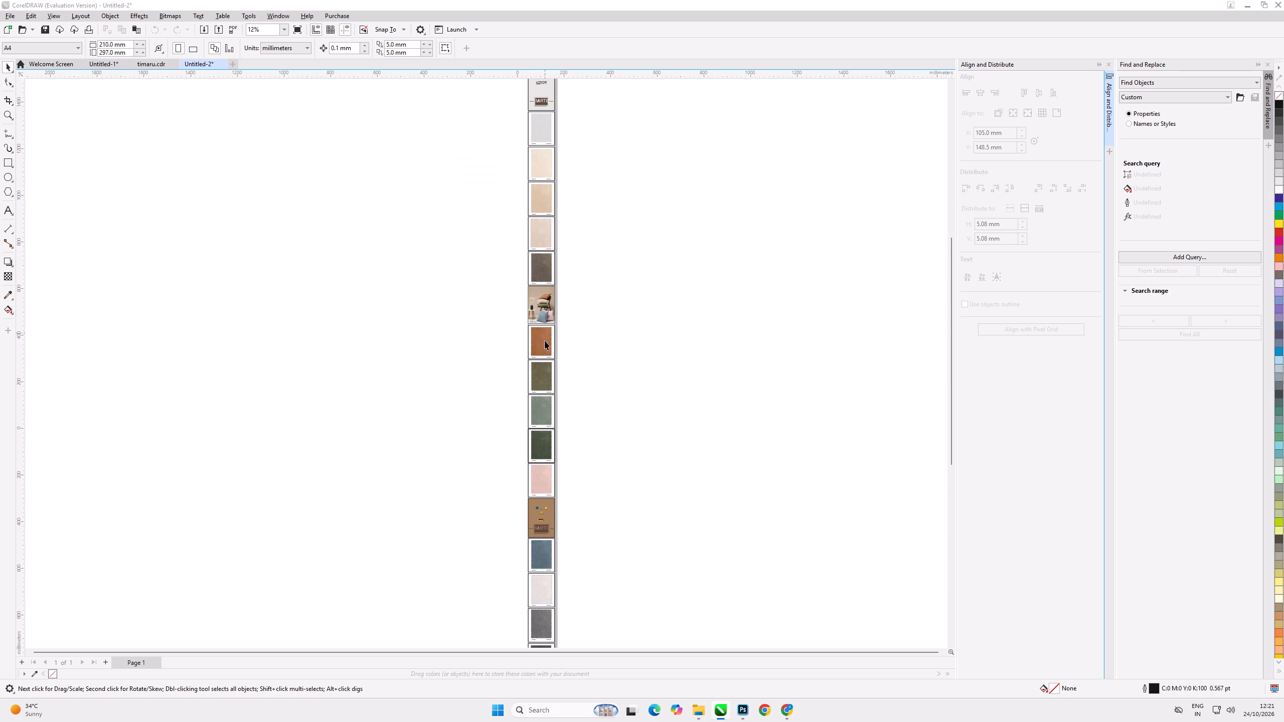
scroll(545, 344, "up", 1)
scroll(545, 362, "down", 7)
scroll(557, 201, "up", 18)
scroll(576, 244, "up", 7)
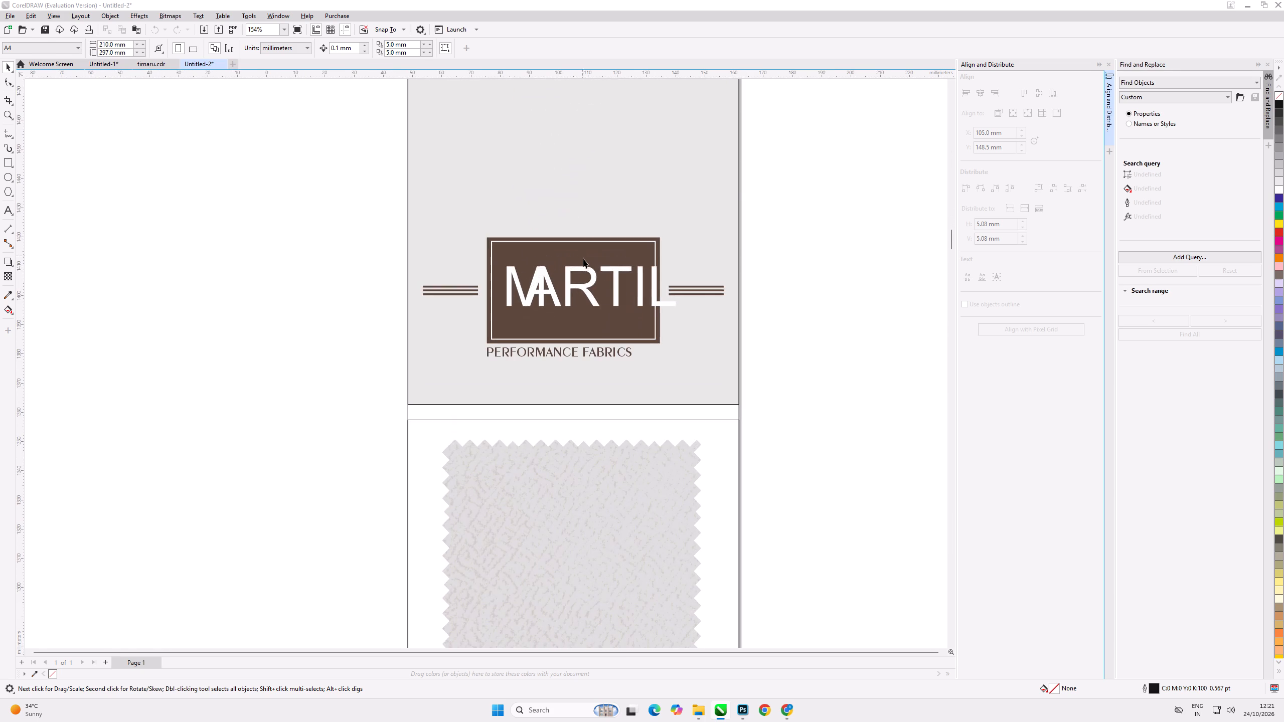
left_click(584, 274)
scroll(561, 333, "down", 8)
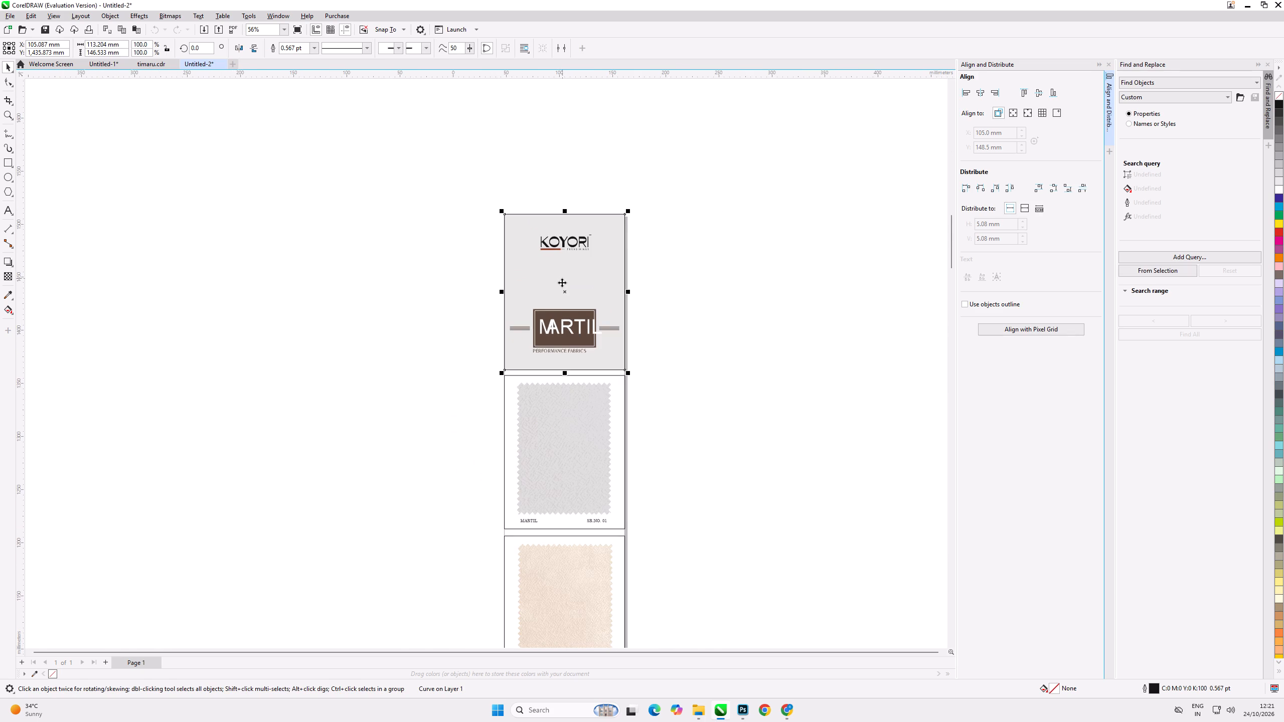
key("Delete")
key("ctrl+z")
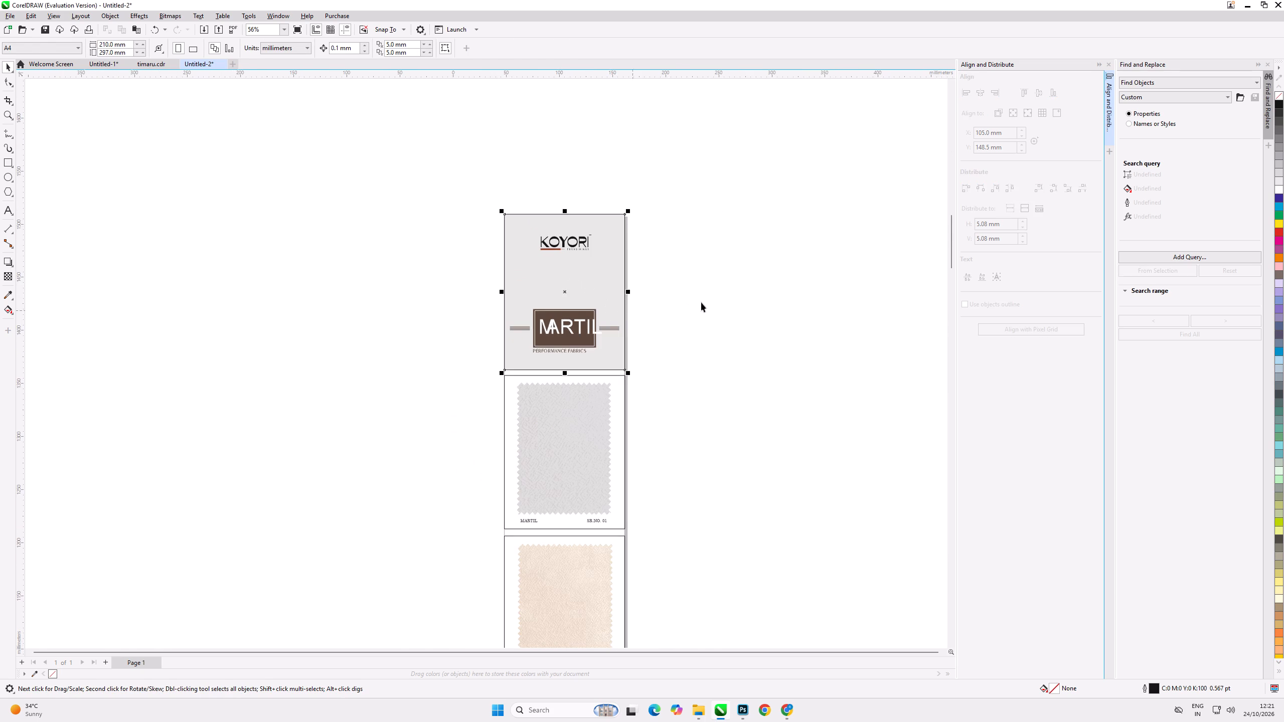
Delete the KOYORI logo and the MARTIL title artwork from the cover page.
left_click(701, 302)
left_click_drag(441, 168, 633, 359)
key("Delete")
Shift the cover page's outline frame aside and delete the grey background behind it.
scroll(562, 308, "up", 5)
left_click_drag(562, 308, 576, 311, "shift")
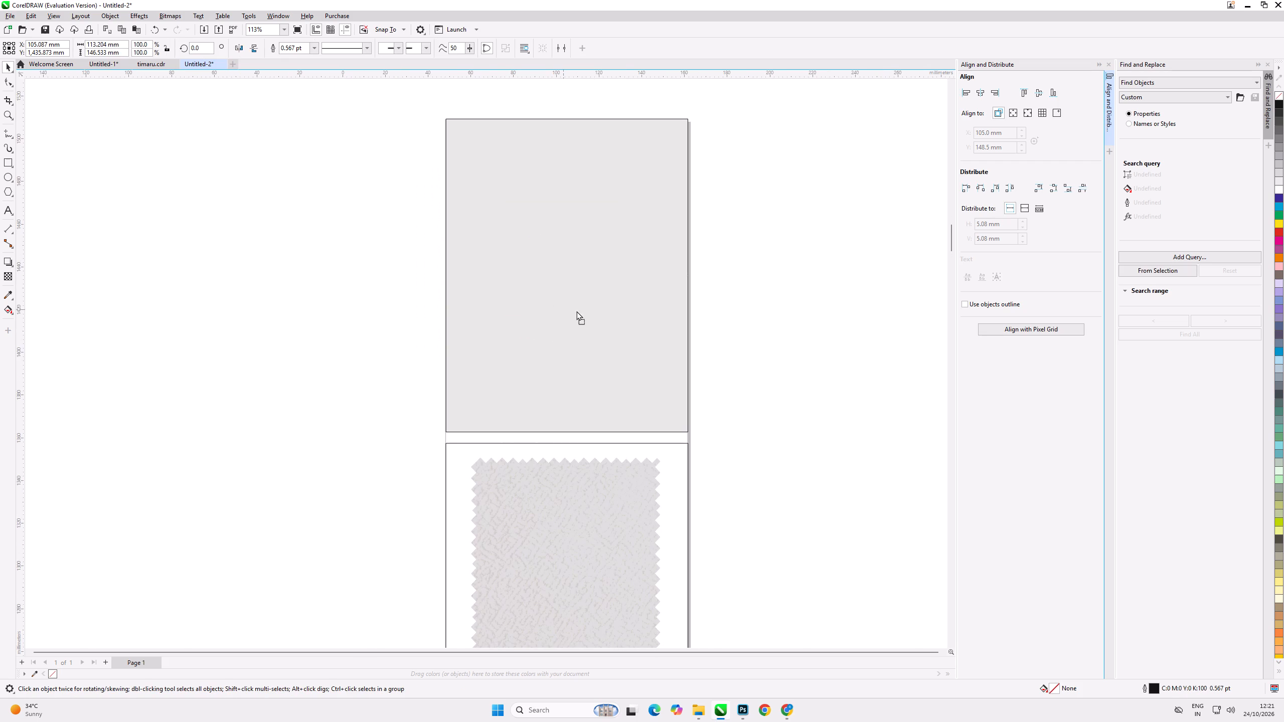
left_click_drag(576, 311, 580, 312, "shift")
left_click(454, 317)
key("Delete")
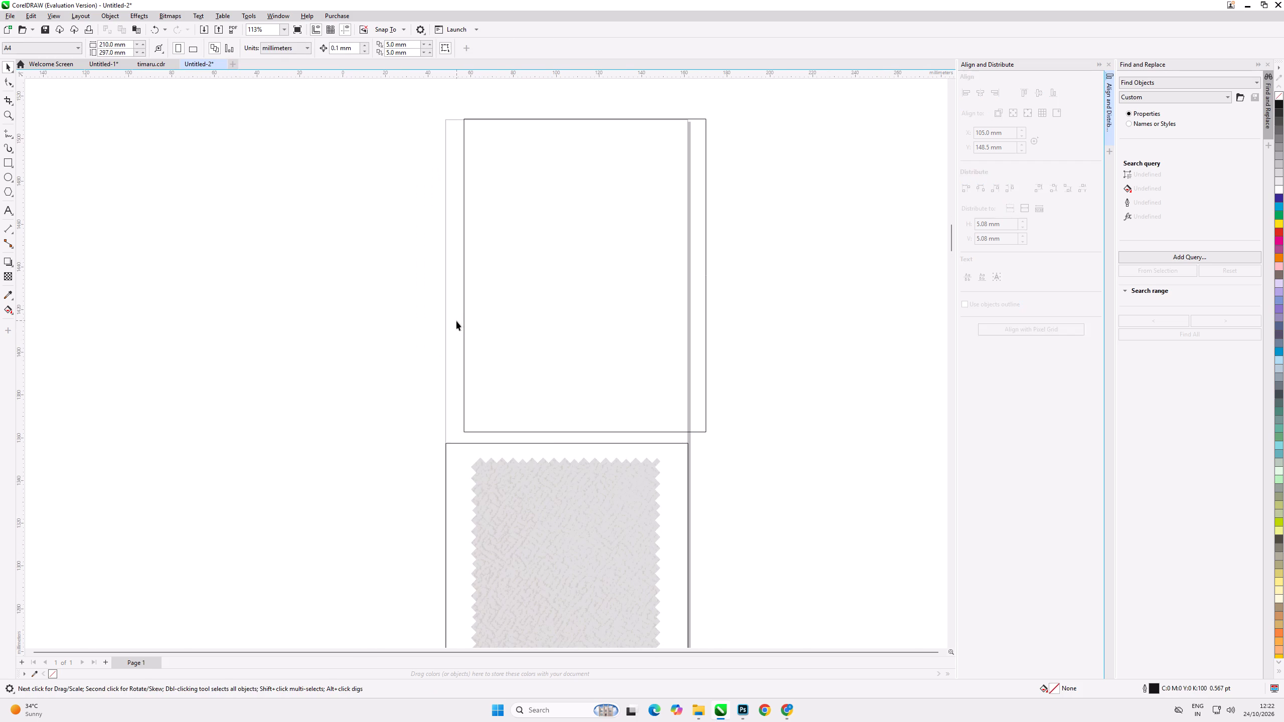
Align the shifted cover frame with the left edge of the first swatch page's frame.
left_click(464, 323)
left_click(445, 458, "shift")
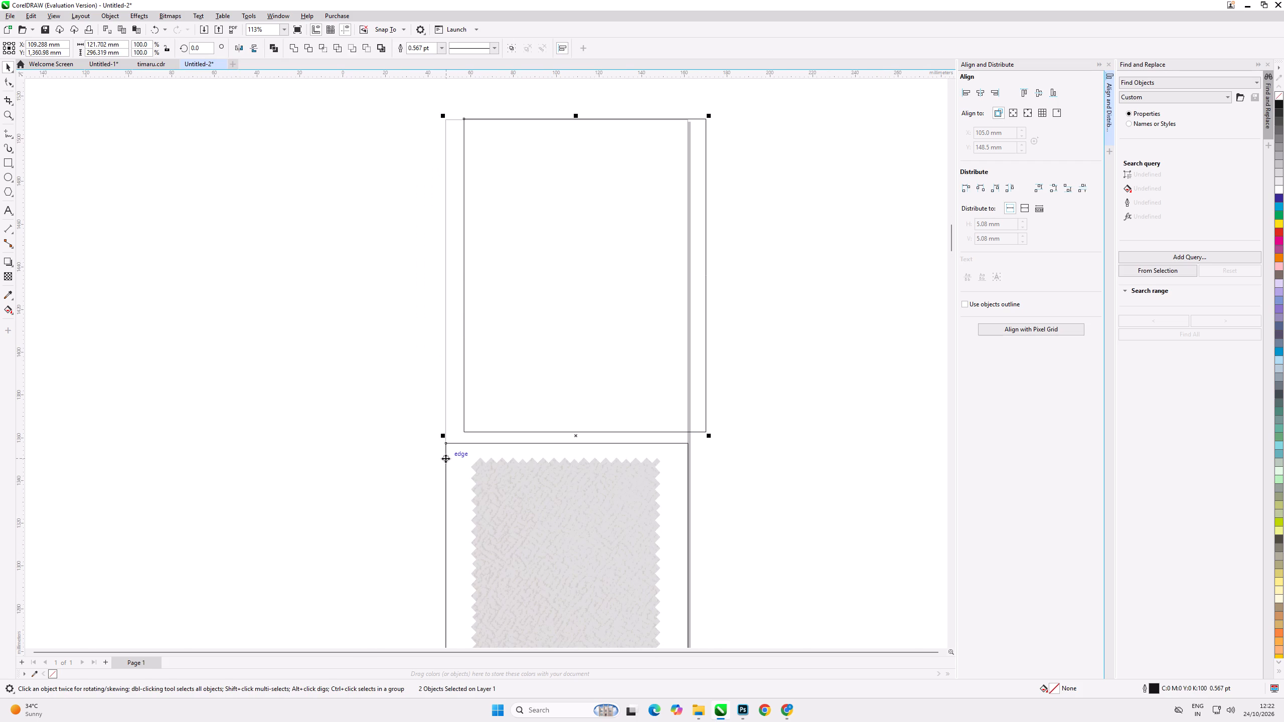
key("l")
left_click(711, 408)
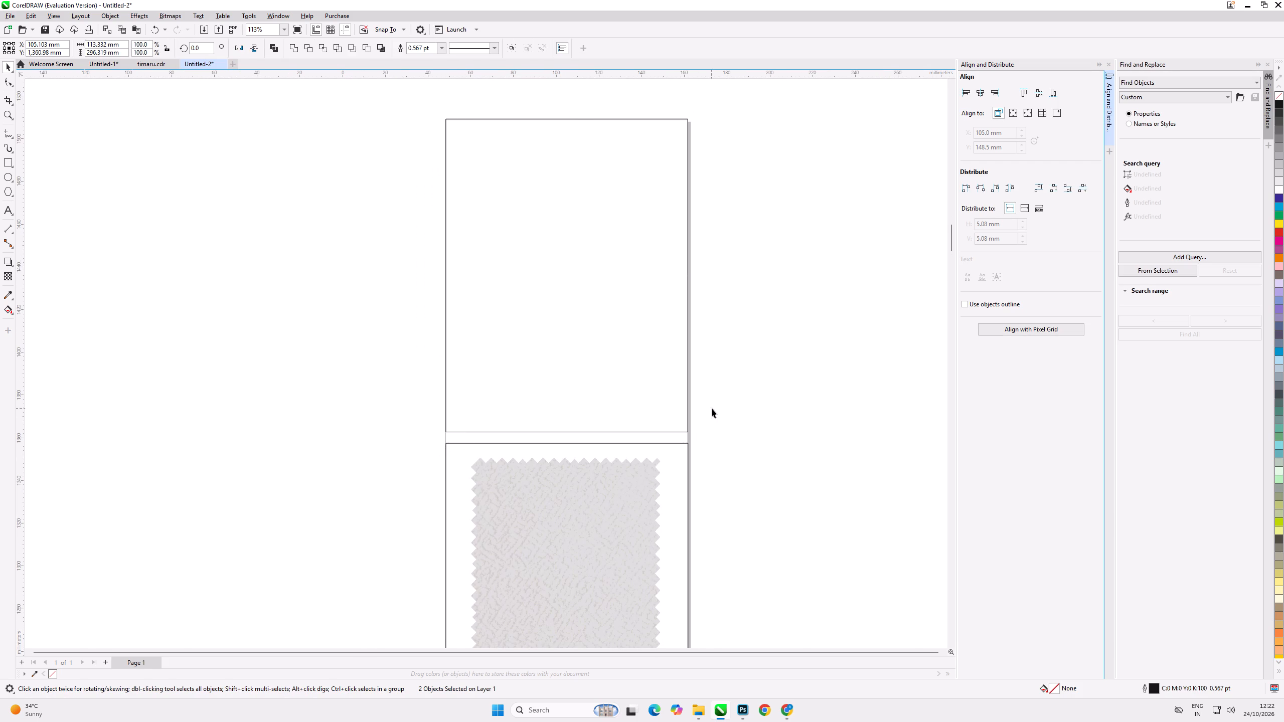
Delete the cushion and chair photo from the page between the dark brown and rust swatches.
scroll(564, 128, "down", 13)
scroll(581, 334, "up", 6)
scroll(556, 266, "down", 7)
scroll(535, 421, "up", 6)
left_click_drag(557, 540, 558, 540)
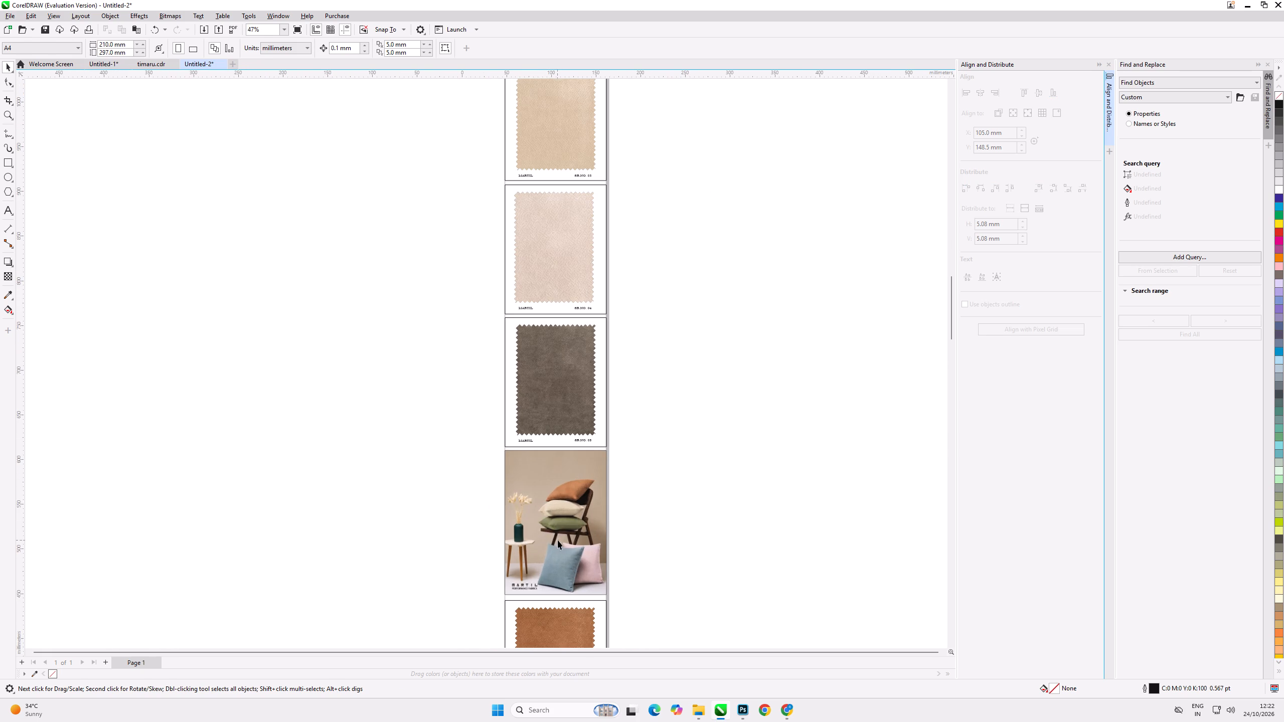
left_click_drag(558, 540, 572, 539)
key("Delete")
Delete the icons and MARTIL title artwork from the brown page below the pink swatch.
scroll(514, 246, "down", 14)
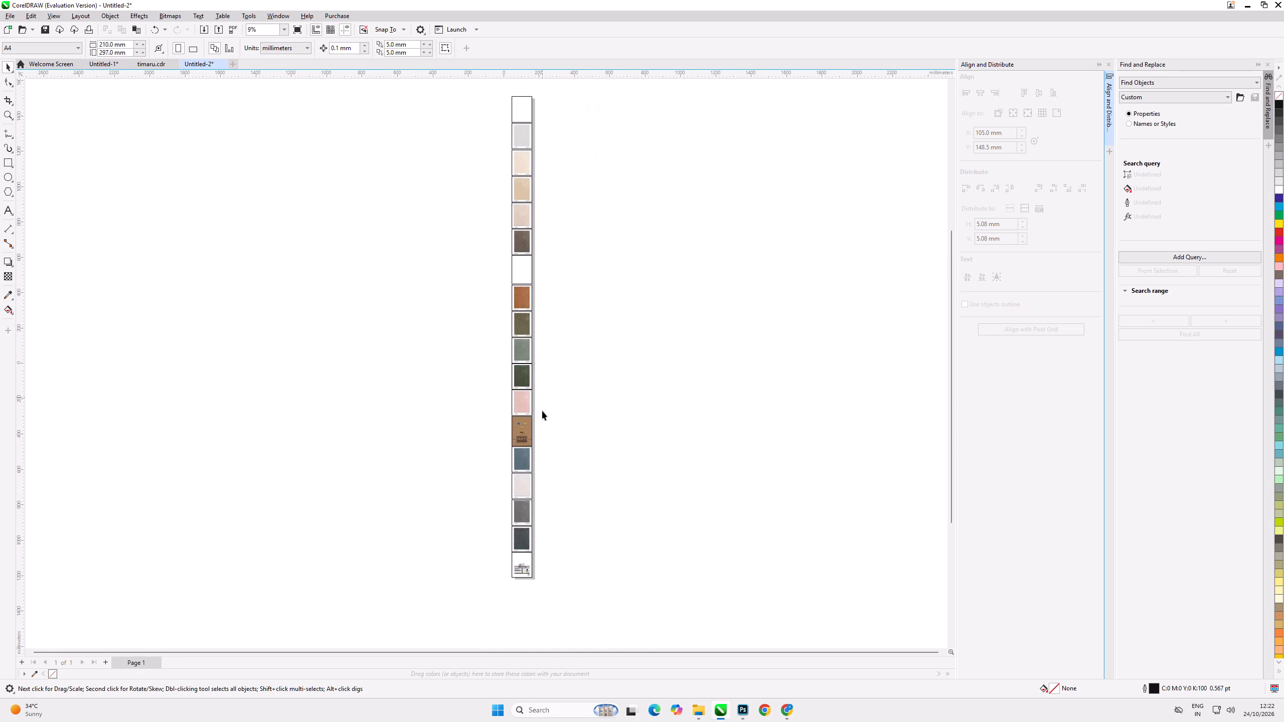
scroll(542, 427, "up", 6)
left_click_drag(512, 436, 521, 436)
key("Delete")
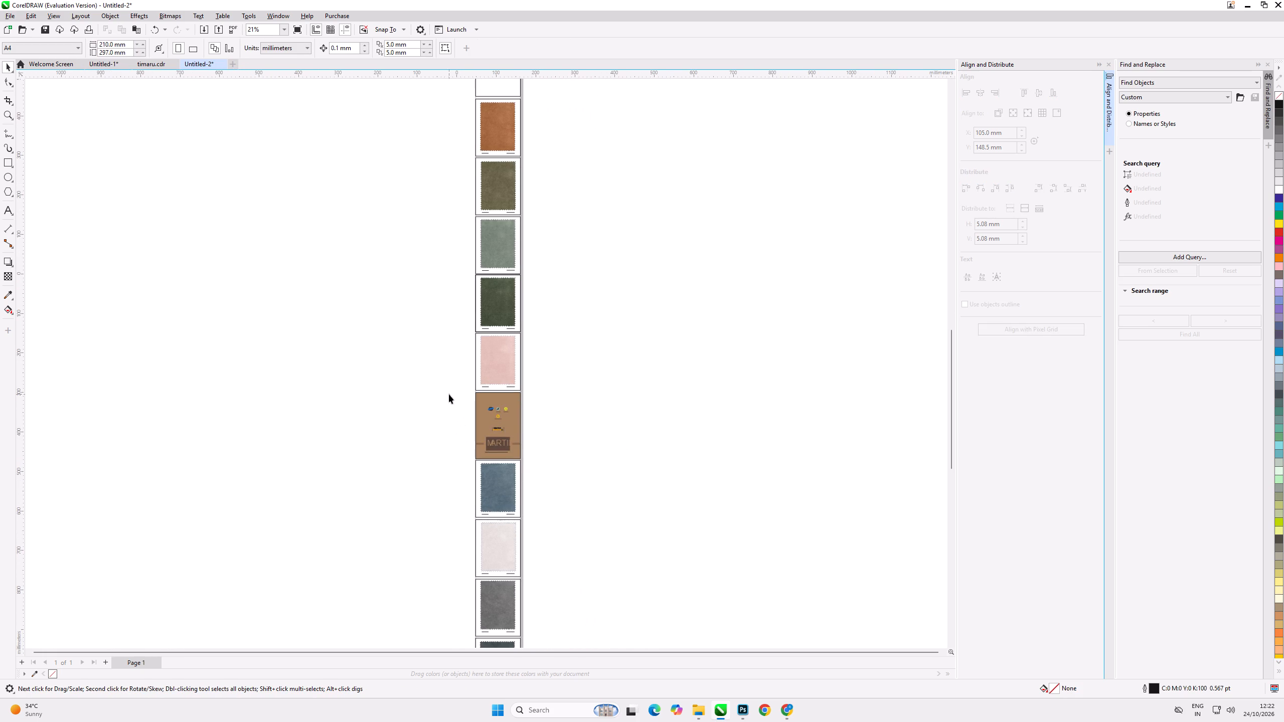
left_click_drag(449, 394, 527, 454)
key("Delete")
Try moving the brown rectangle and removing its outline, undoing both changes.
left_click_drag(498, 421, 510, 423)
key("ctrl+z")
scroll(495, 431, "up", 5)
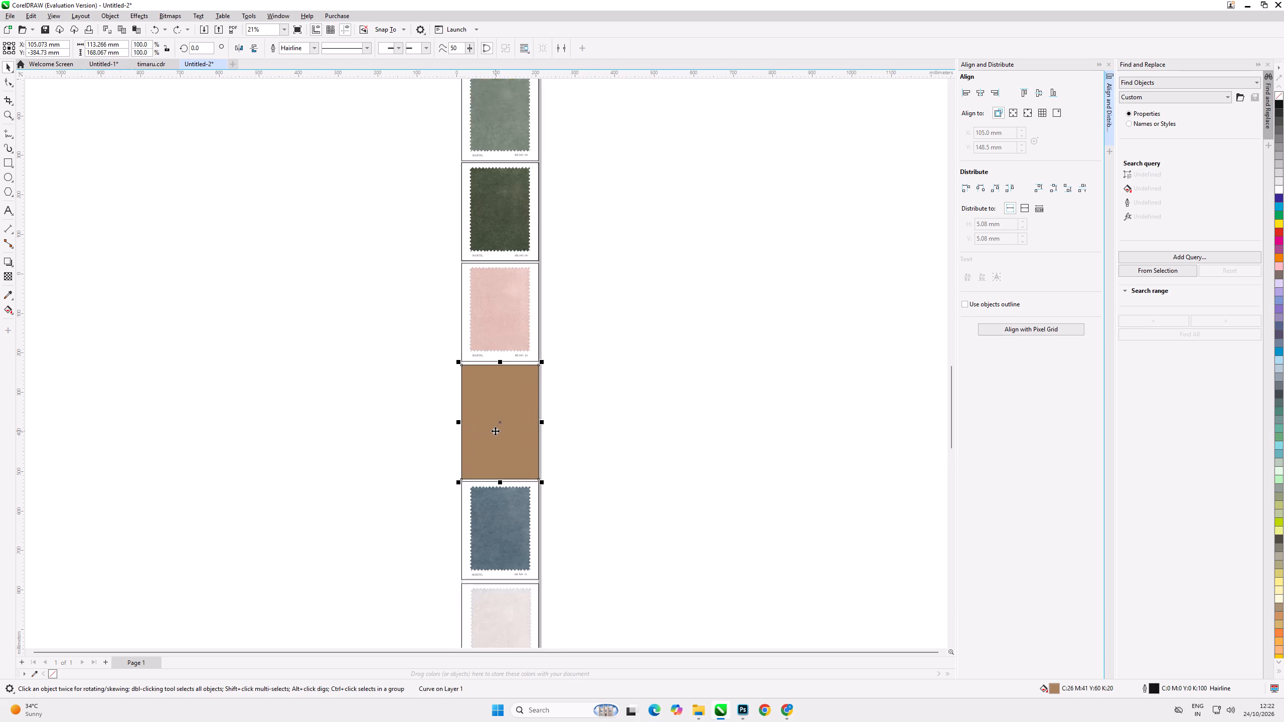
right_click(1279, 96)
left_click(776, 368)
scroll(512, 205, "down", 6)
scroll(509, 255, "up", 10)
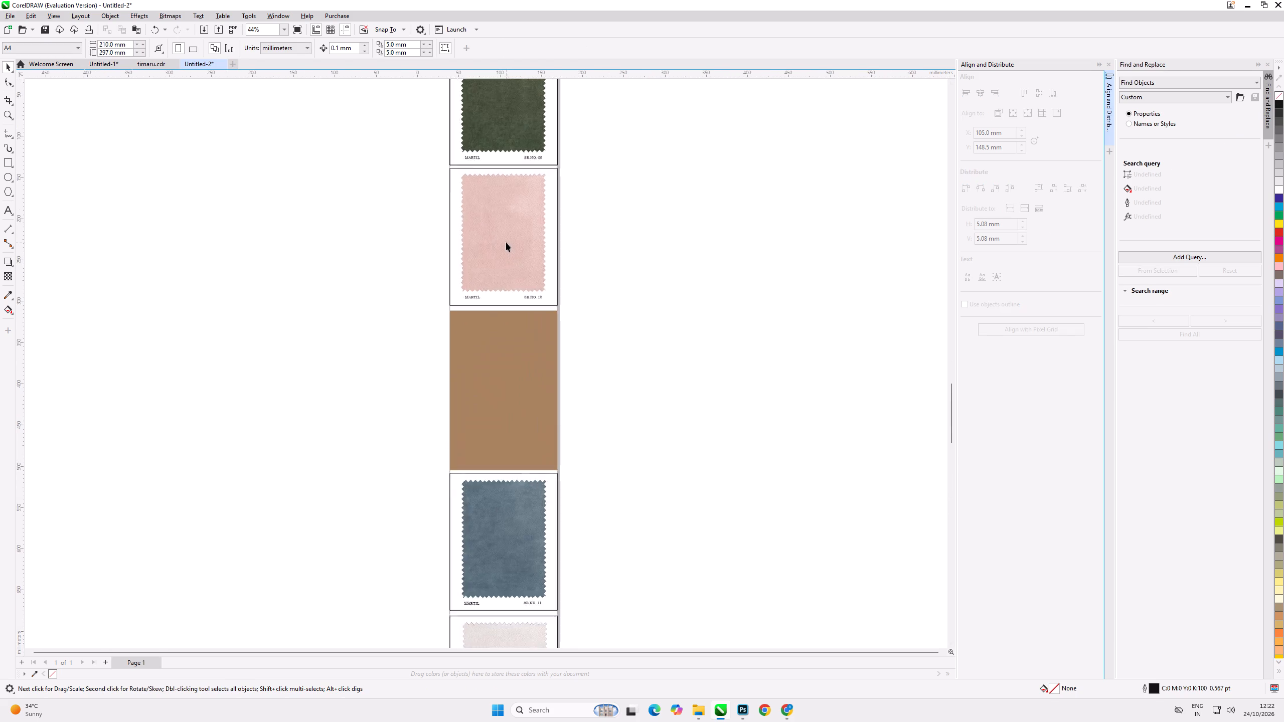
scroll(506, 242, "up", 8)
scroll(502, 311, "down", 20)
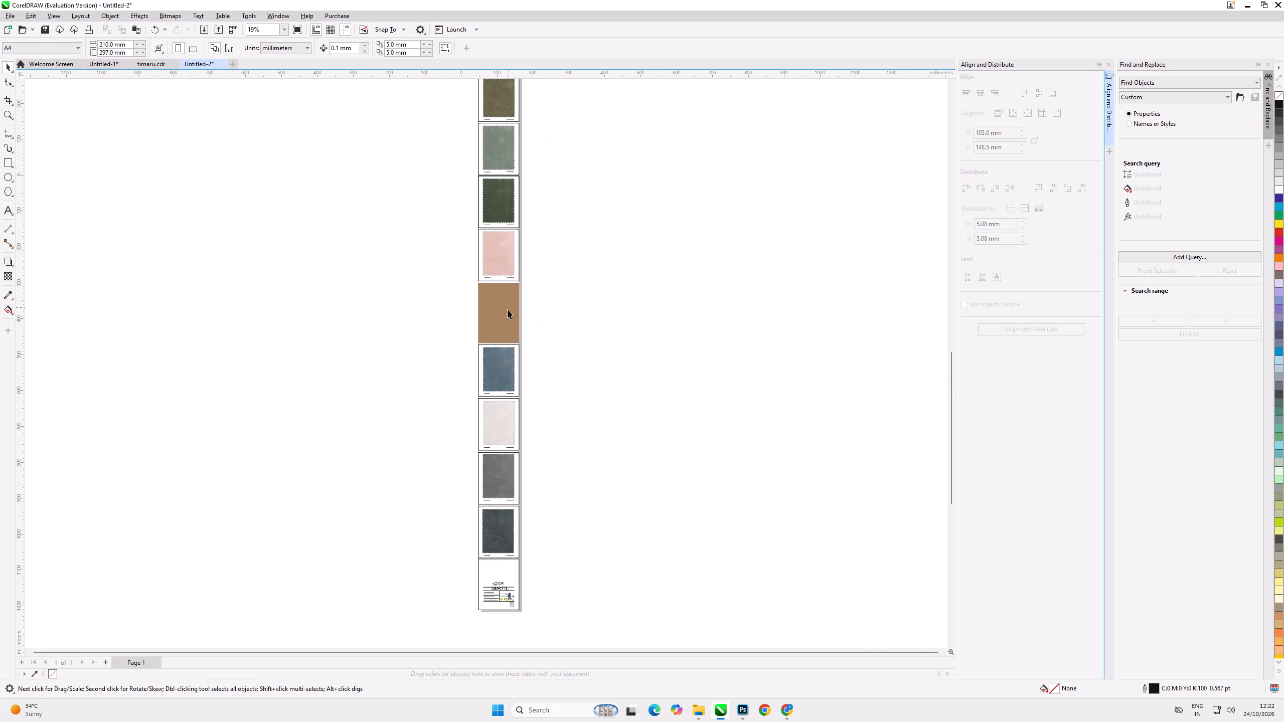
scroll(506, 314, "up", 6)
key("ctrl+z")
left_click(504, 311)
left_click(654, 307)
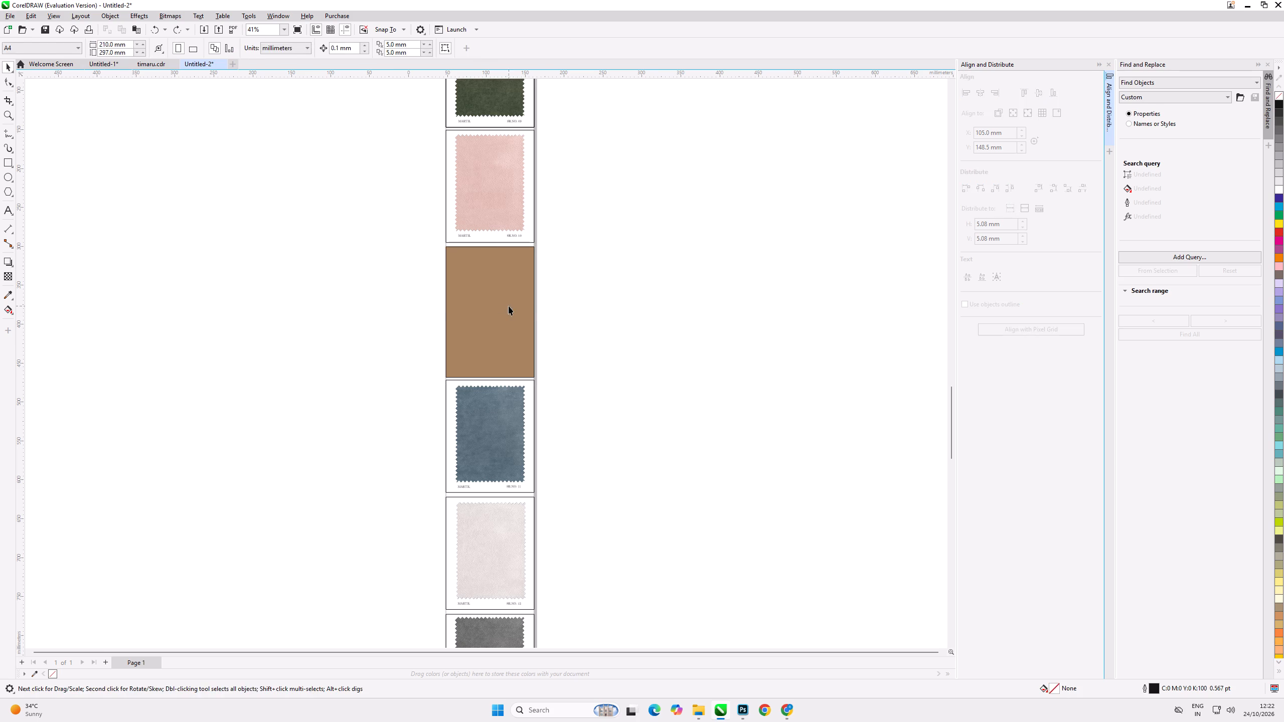
Remove the brown fill from the rectangle between the pink and blue swatches, keeping its outline.
left_click(509, 306)
left_click(1278, 94)
left_click(816, 302)
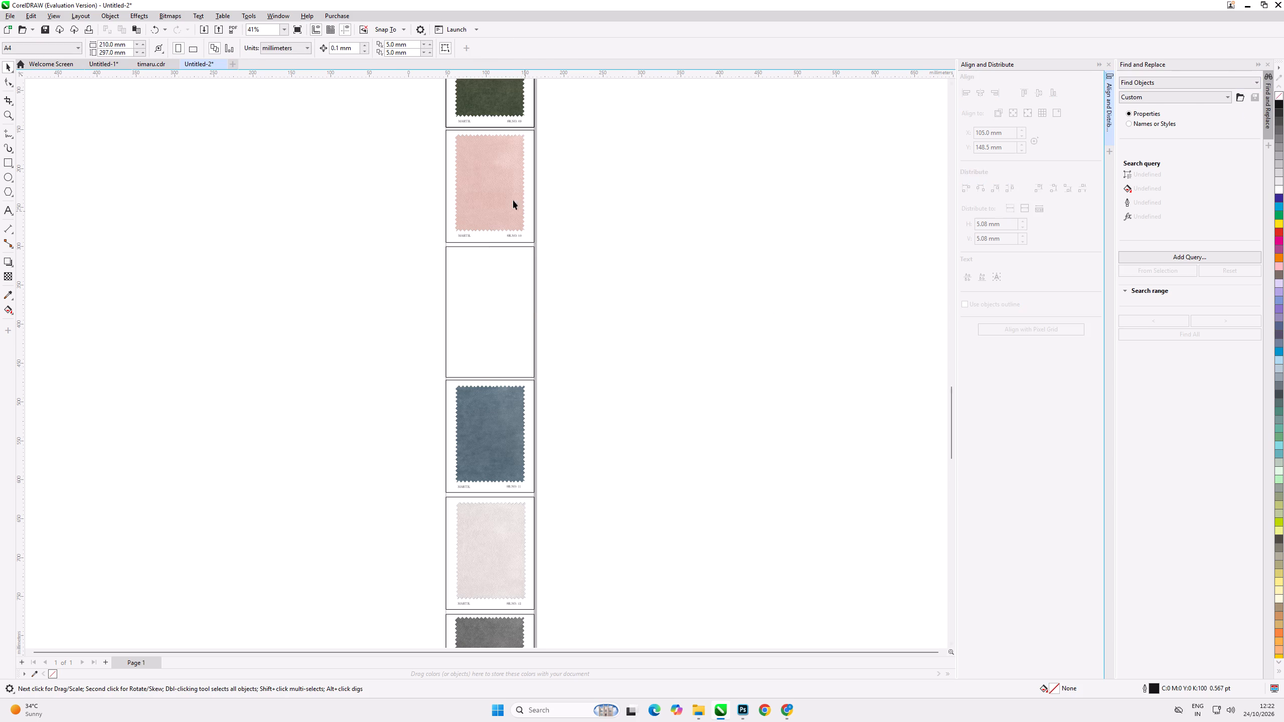
Delete the KOYORI logo, MARTIL title, care details and icons from the last page, keeping its frame.
scroll(512, 199, "down", 7)
scroll(522, 374, "up", 6)
scroll(465, 362, "down", 7)
scroll(458, 545, "up", 6)
left_click_drag(428, 340, 530, 432)
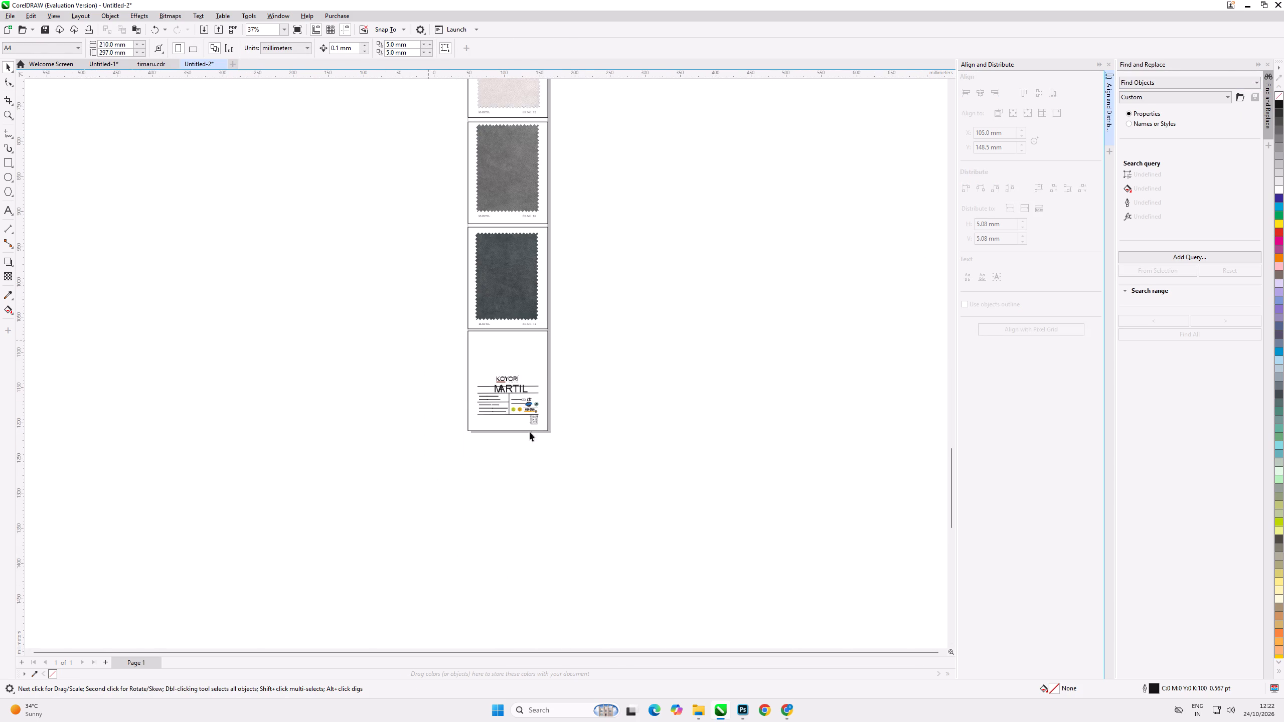
left_click_drag(530, 432, 562, 456)
key("Delete")
left_click(605, 413)
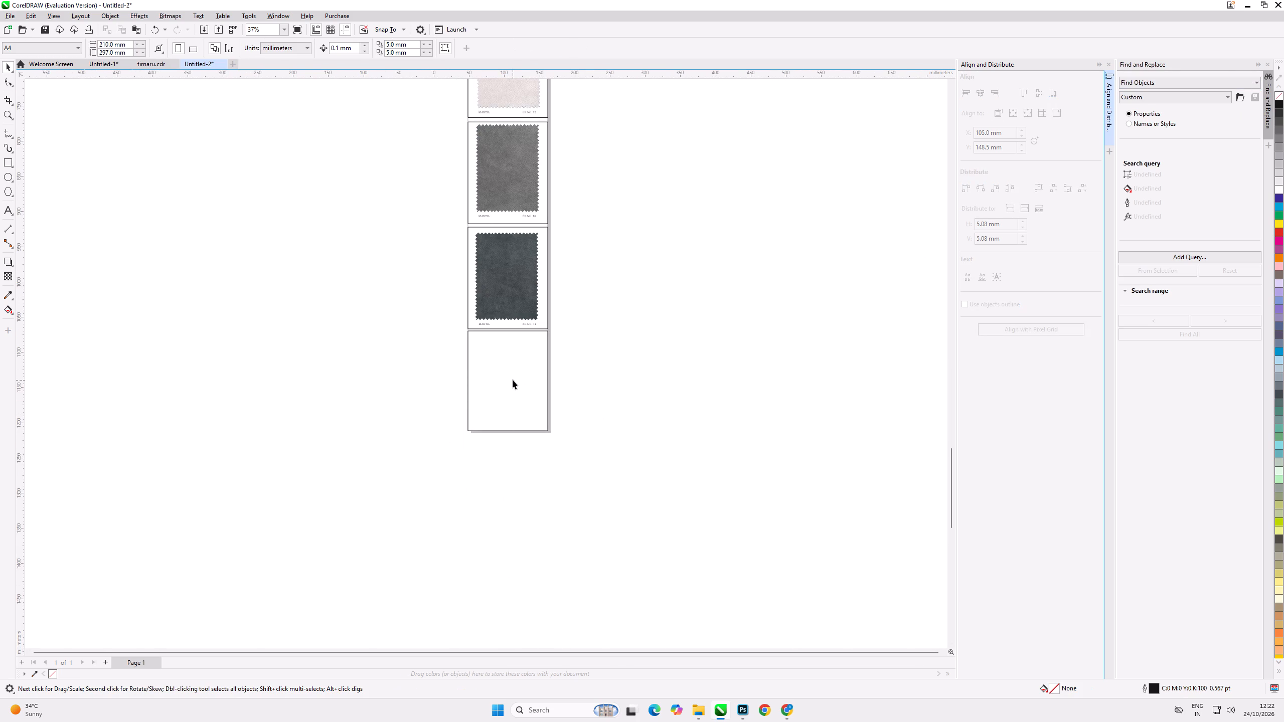
Switch to File Explorer and open the MARTIL folder inside the SHARE folder.
scroll(522, 440, "down", 6)
scroll(556, 461, "down", 7)
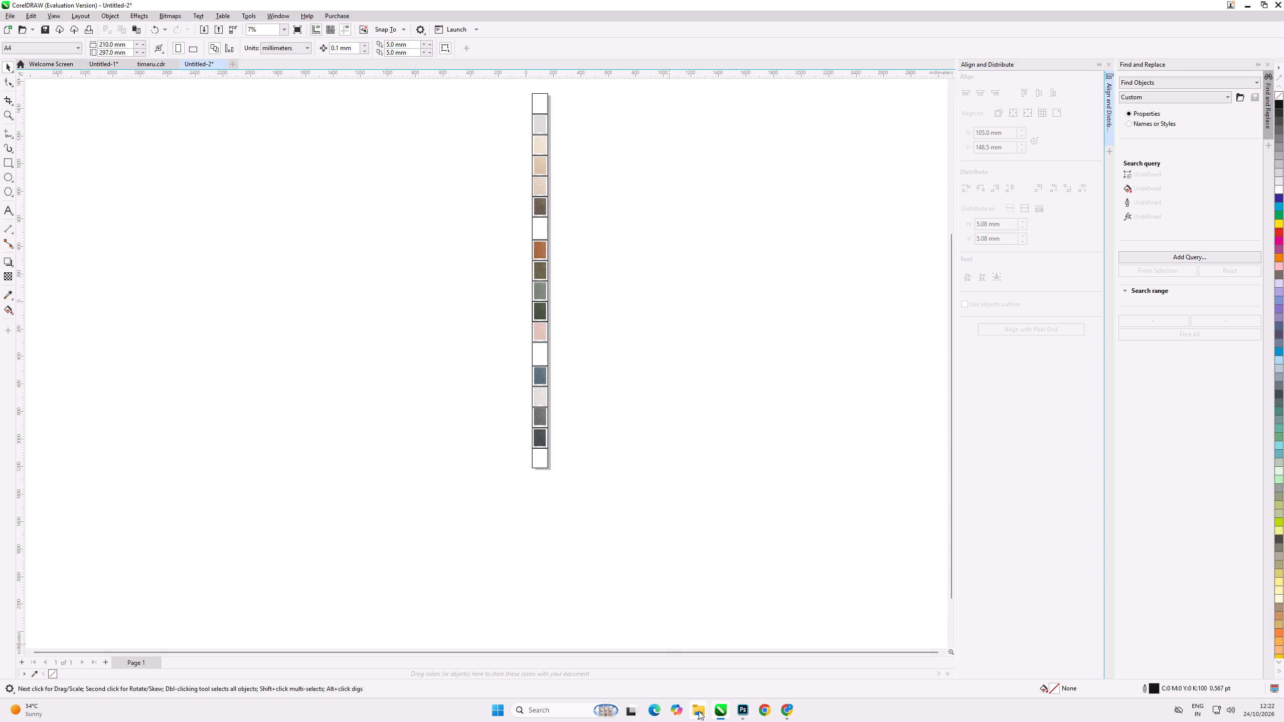
left_click(699, 711)
left_click(651, 655)
scroll(275, 235, "up", 5)
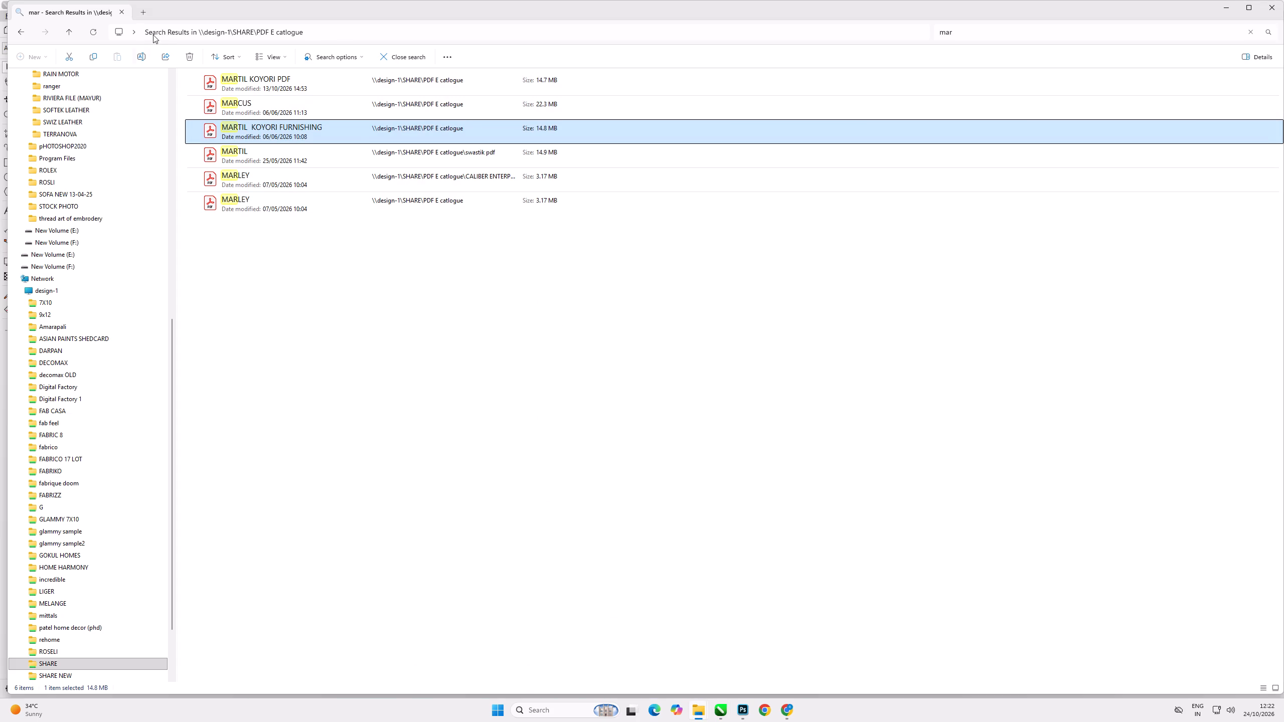
left_click(157, 32)
scroll(67, 191, "up", 15)
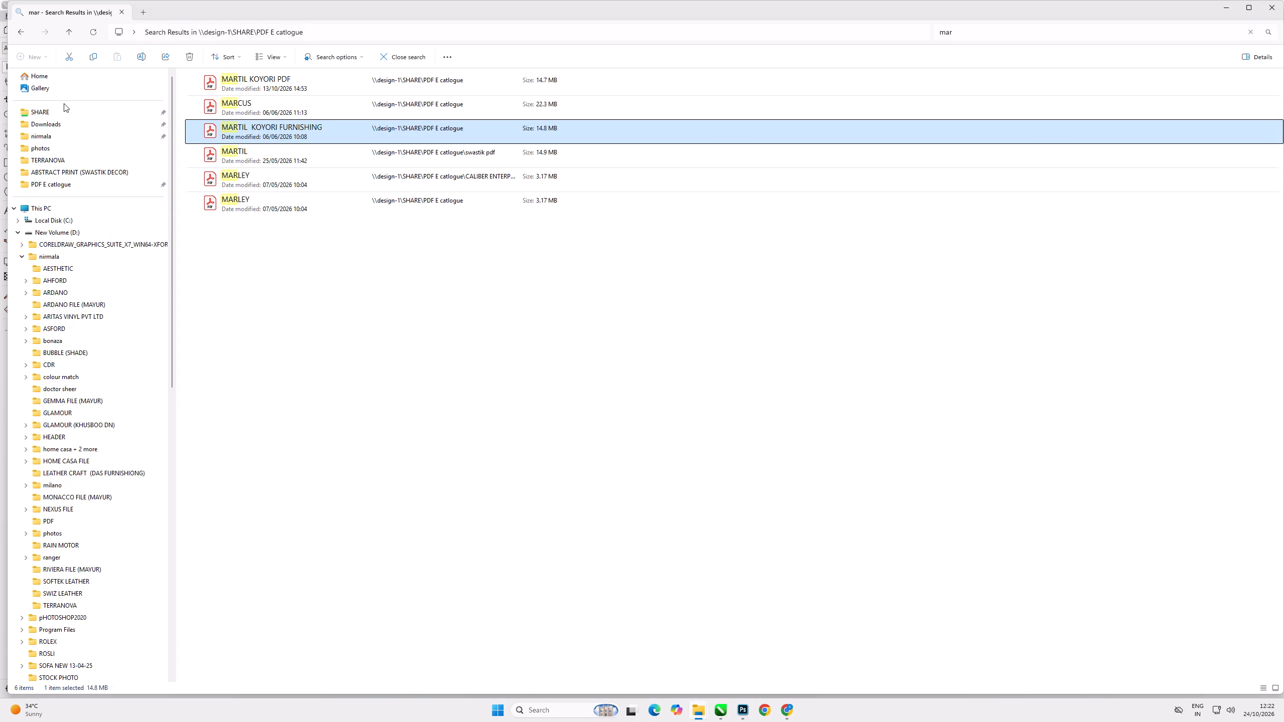
left_click(64, 109)
scroll(684, 388, "down", 2)
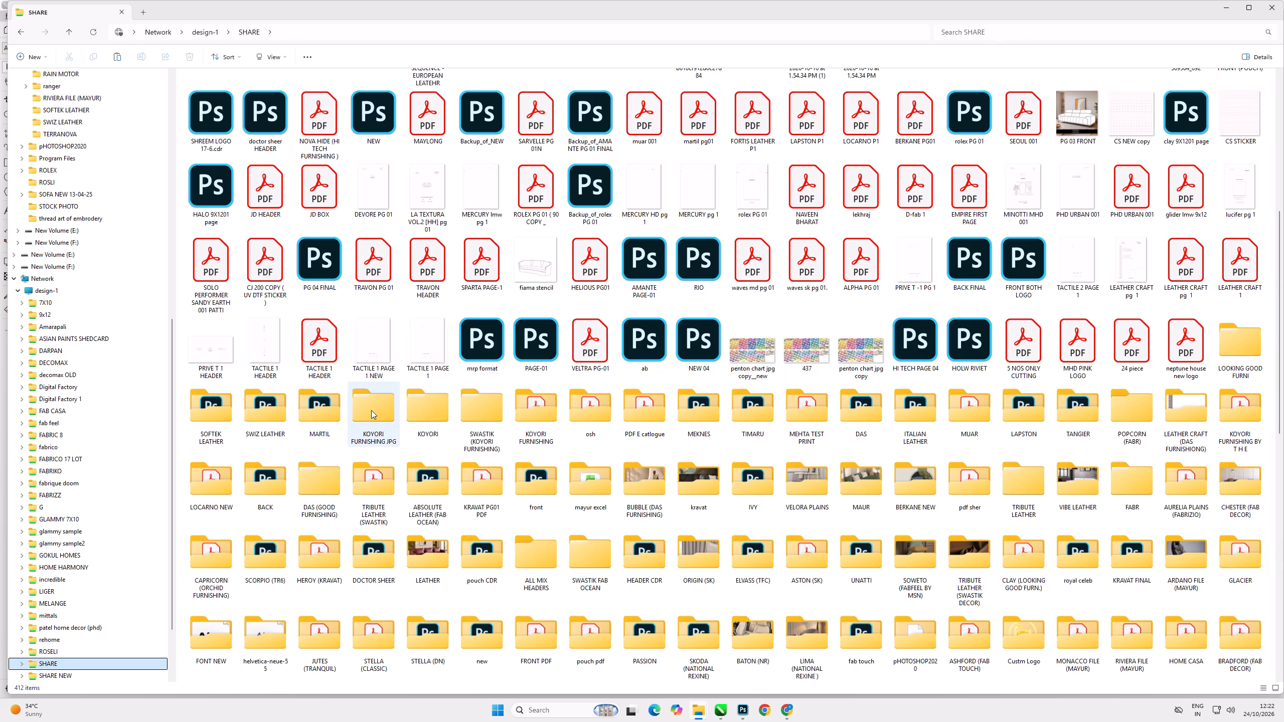
double_click(327, 416)
right_click(355, 305)
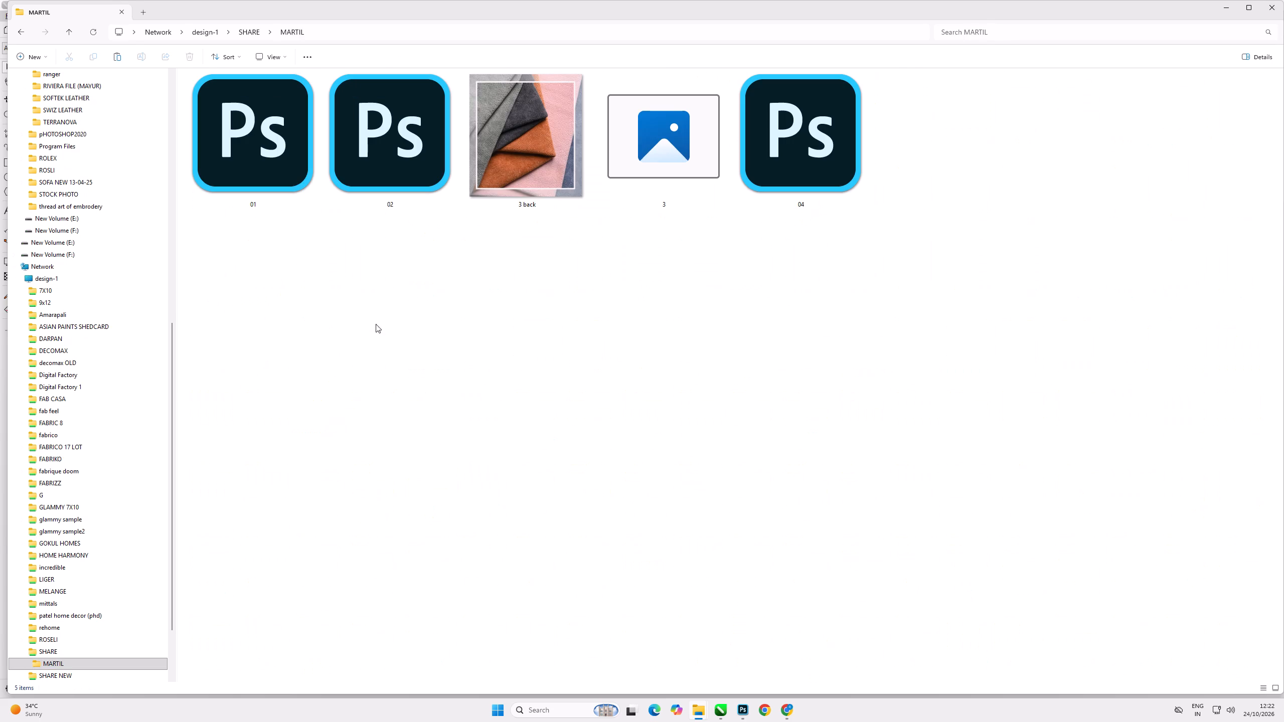
left_click(386, 342)
left_click(594, 343)
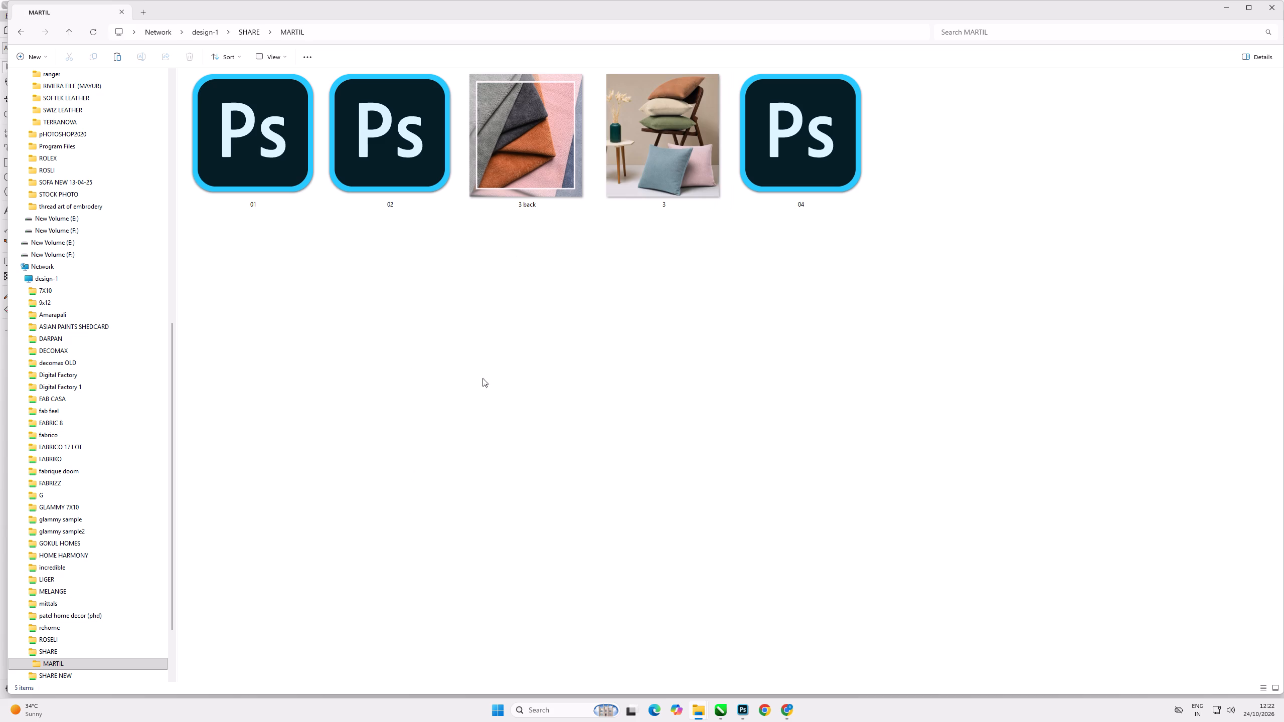
Import file 01 from the MARTIL folder into the CorelDRAW document, beside the strip of pages.
left_click_drag(244, 160, 741, 676)
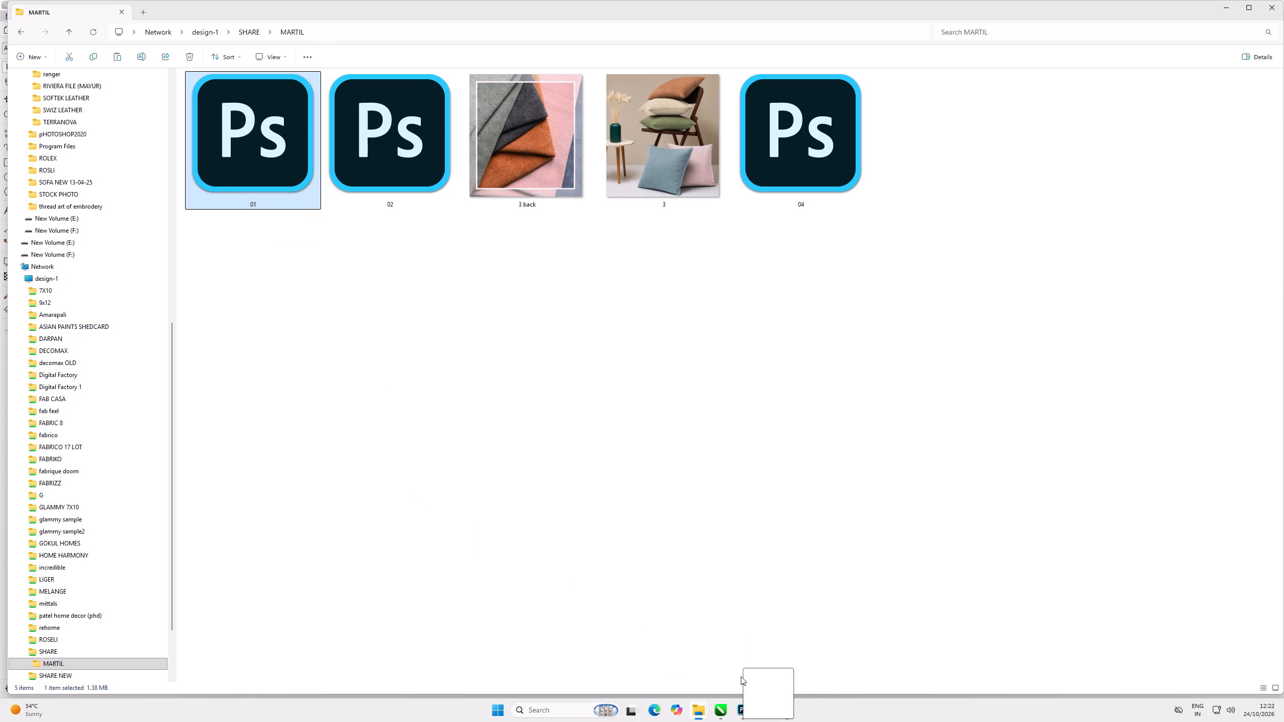
left_click_drag(741, 676, 474, 133)
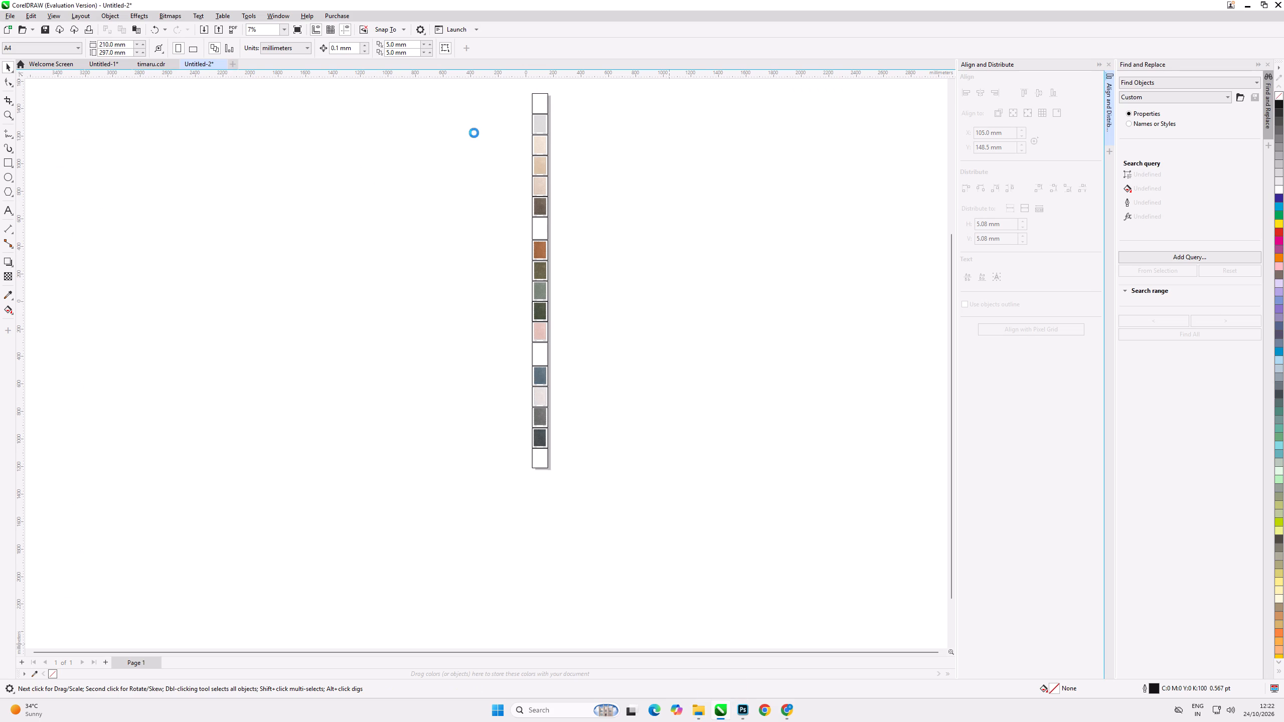
scroll(507, 286, "down", 5)
scroll(504, 185, "up", 13)
left_click(513, 198)
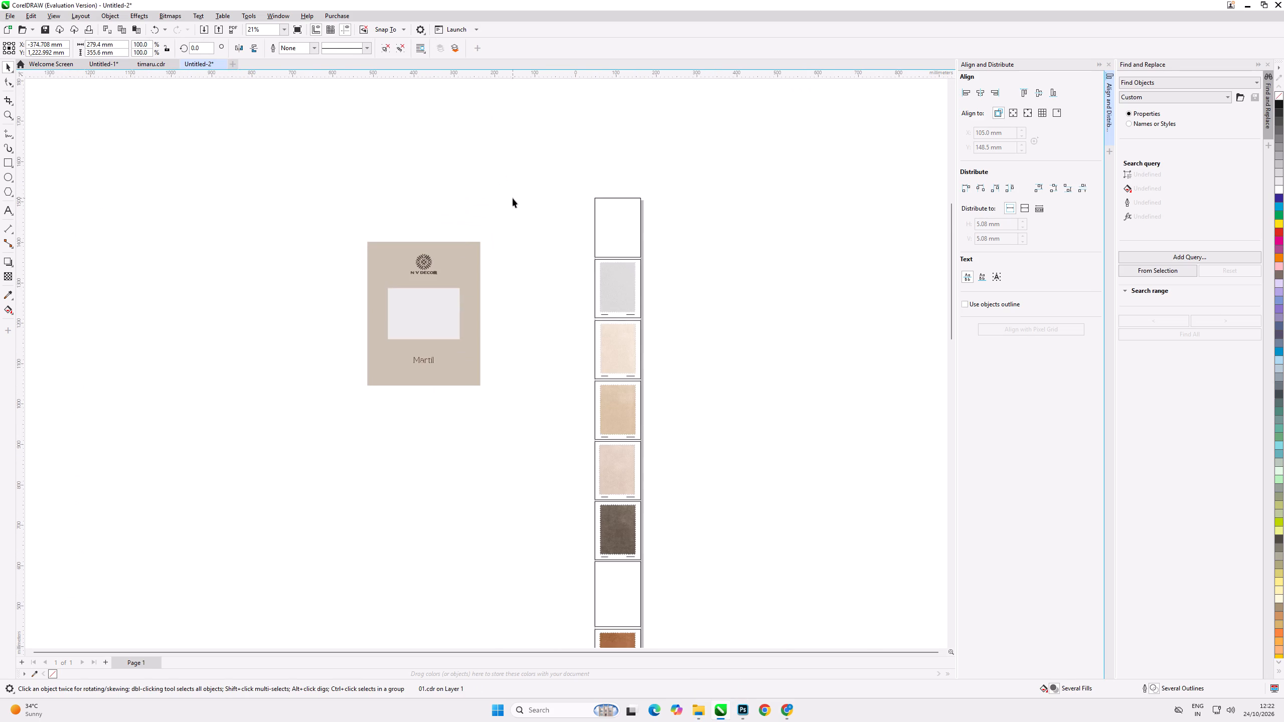
scroll(430, 267, "up", 7)
left_click(439, 356)
scroll(436, 364, "down", 8)
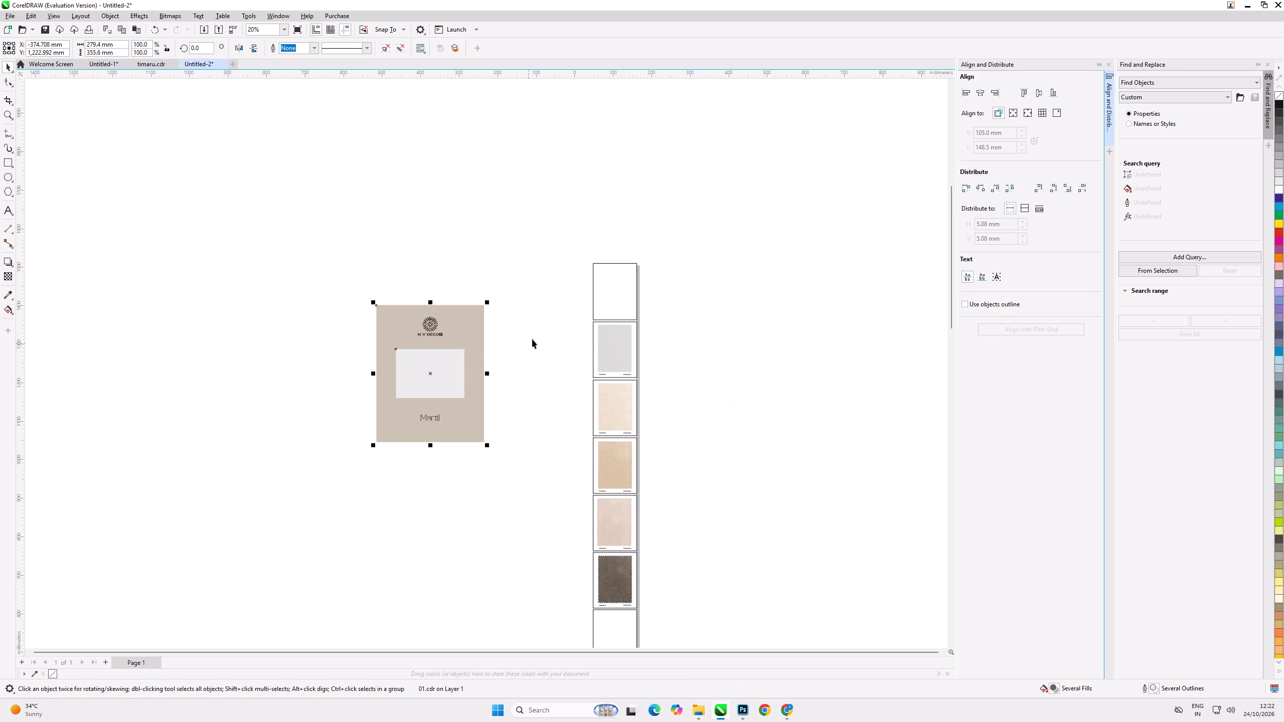
Change the document's units to inches.
left_click(619, 302)
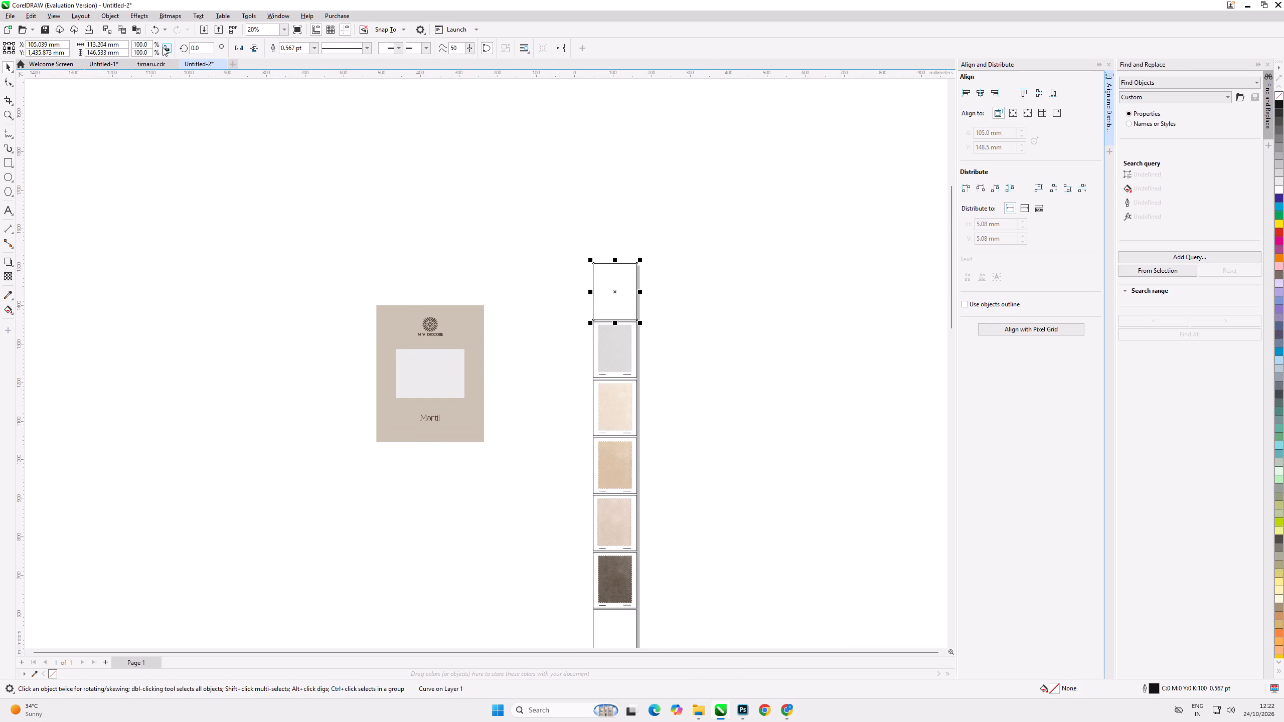
left_click(235, 127)
left_click(290, 49)
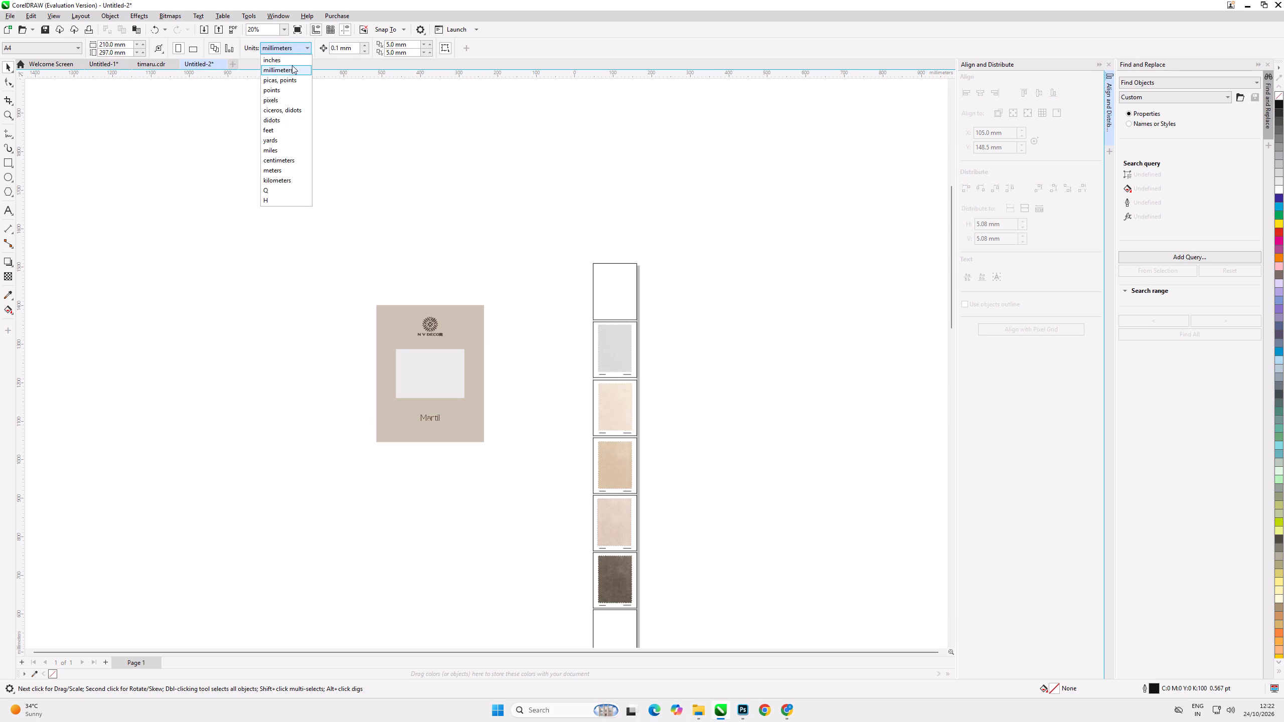
left_click(291, 61)
left_click(380, 165)
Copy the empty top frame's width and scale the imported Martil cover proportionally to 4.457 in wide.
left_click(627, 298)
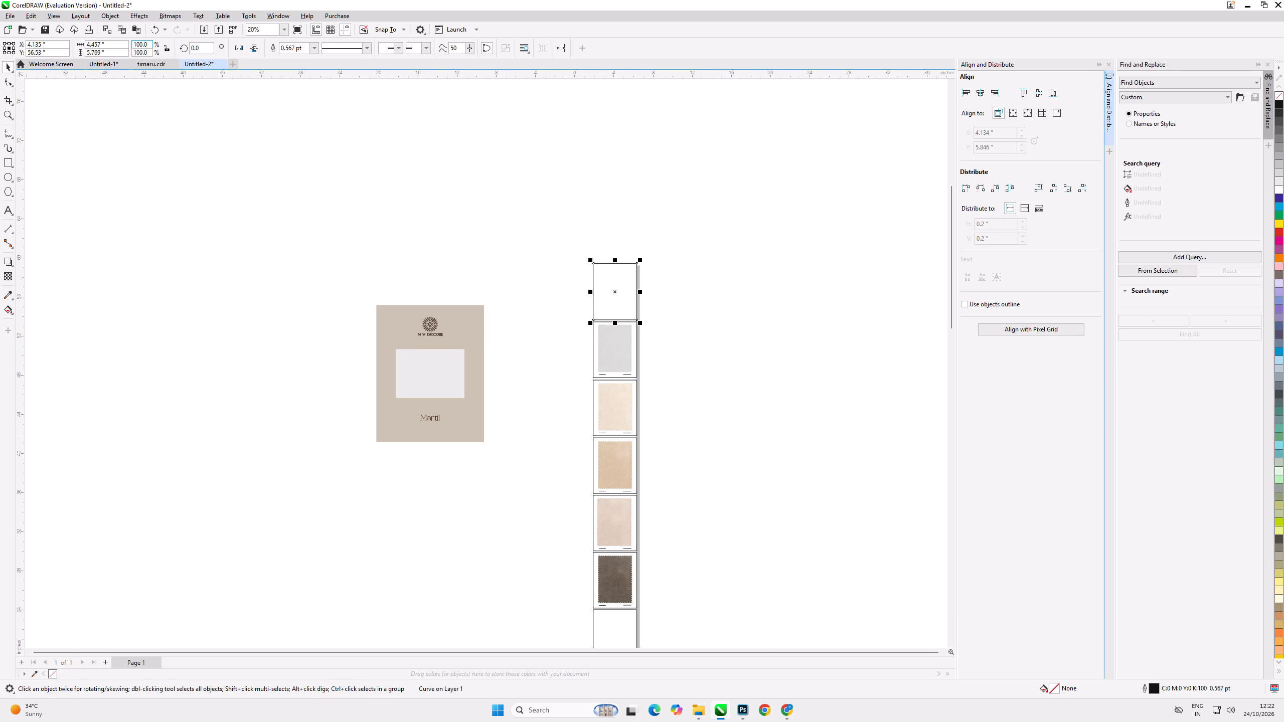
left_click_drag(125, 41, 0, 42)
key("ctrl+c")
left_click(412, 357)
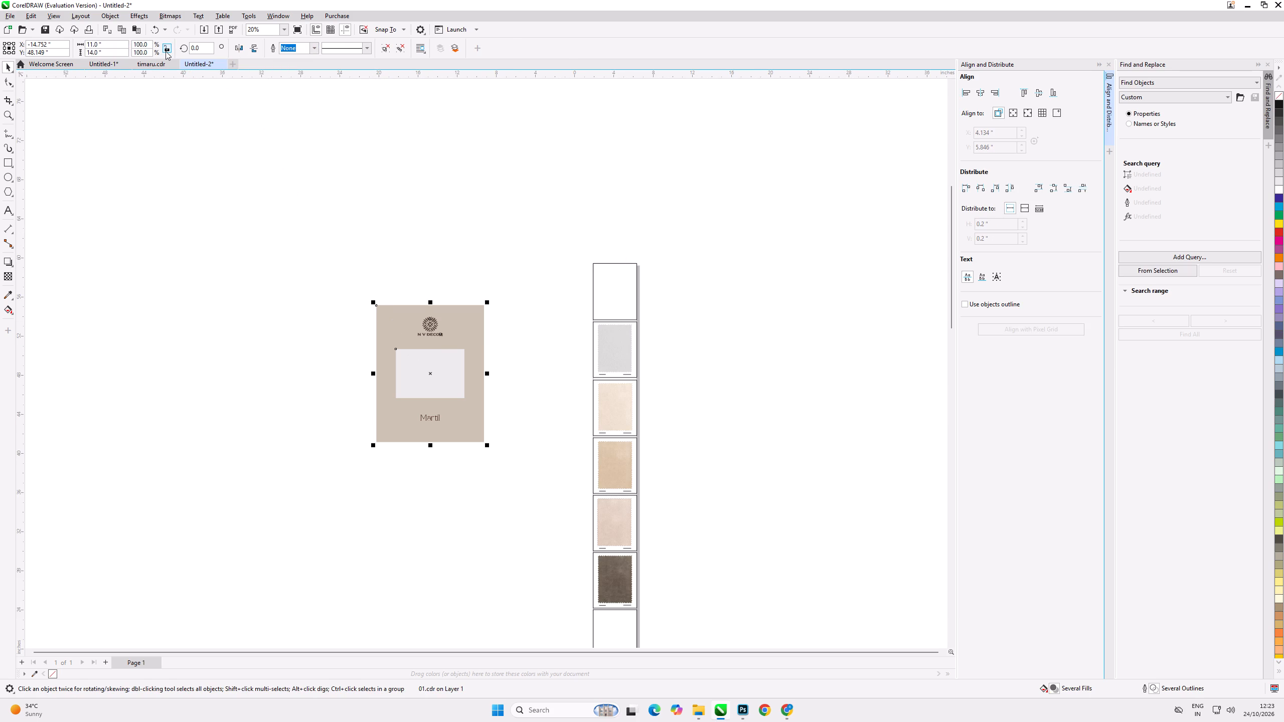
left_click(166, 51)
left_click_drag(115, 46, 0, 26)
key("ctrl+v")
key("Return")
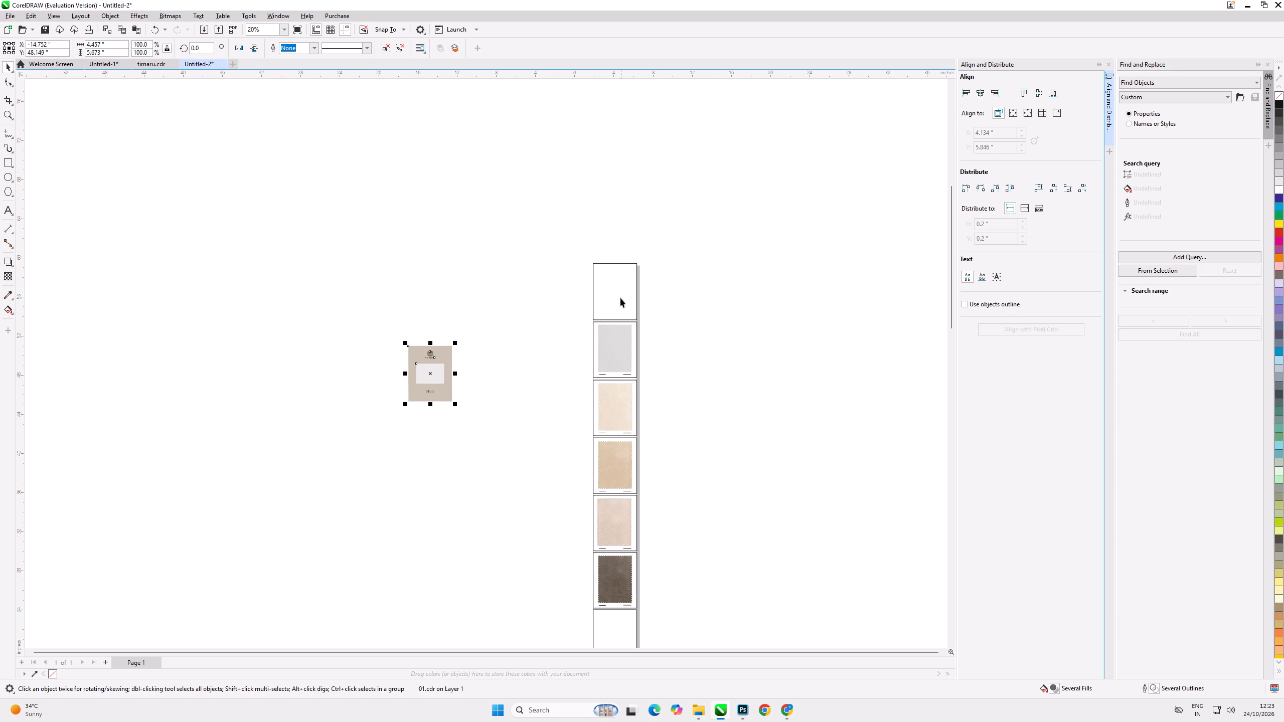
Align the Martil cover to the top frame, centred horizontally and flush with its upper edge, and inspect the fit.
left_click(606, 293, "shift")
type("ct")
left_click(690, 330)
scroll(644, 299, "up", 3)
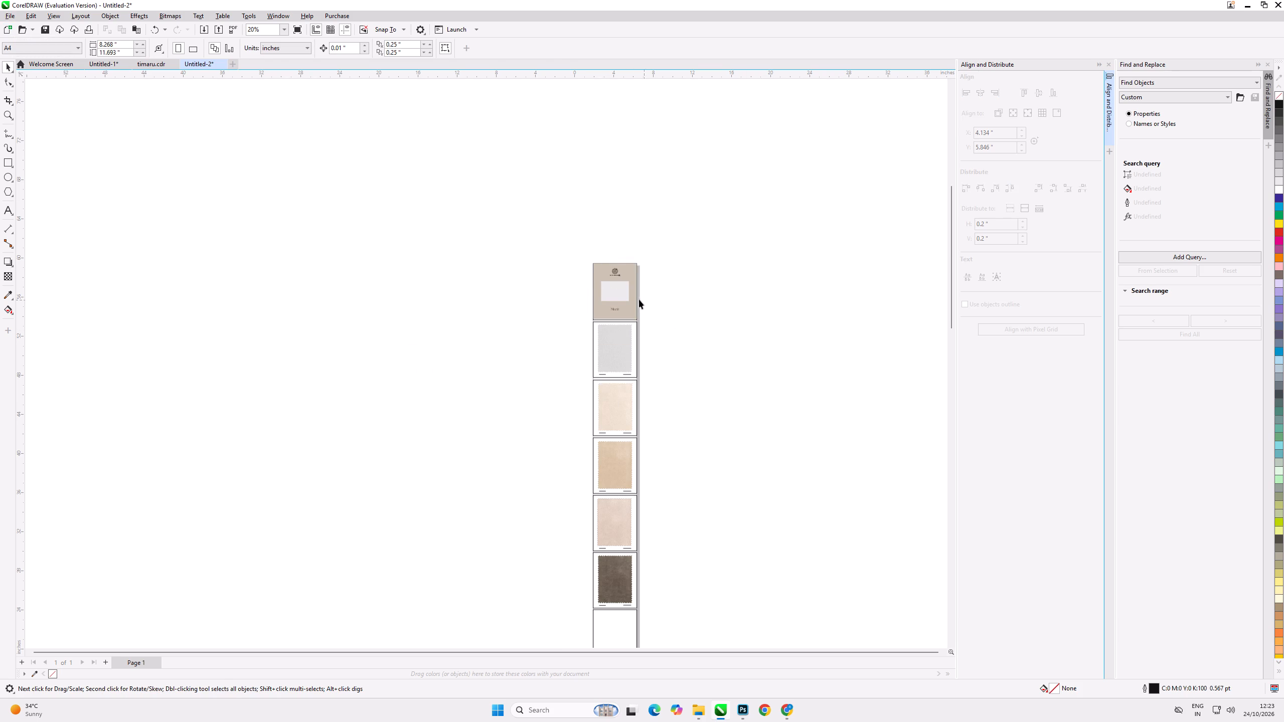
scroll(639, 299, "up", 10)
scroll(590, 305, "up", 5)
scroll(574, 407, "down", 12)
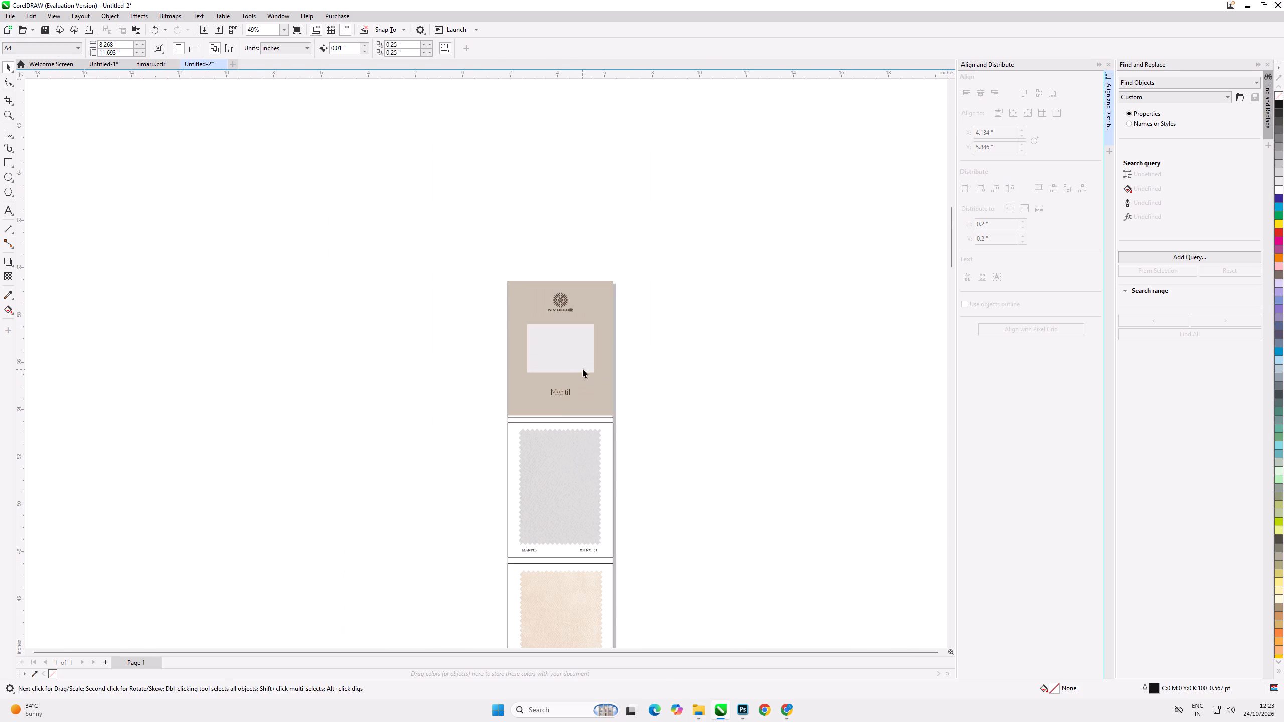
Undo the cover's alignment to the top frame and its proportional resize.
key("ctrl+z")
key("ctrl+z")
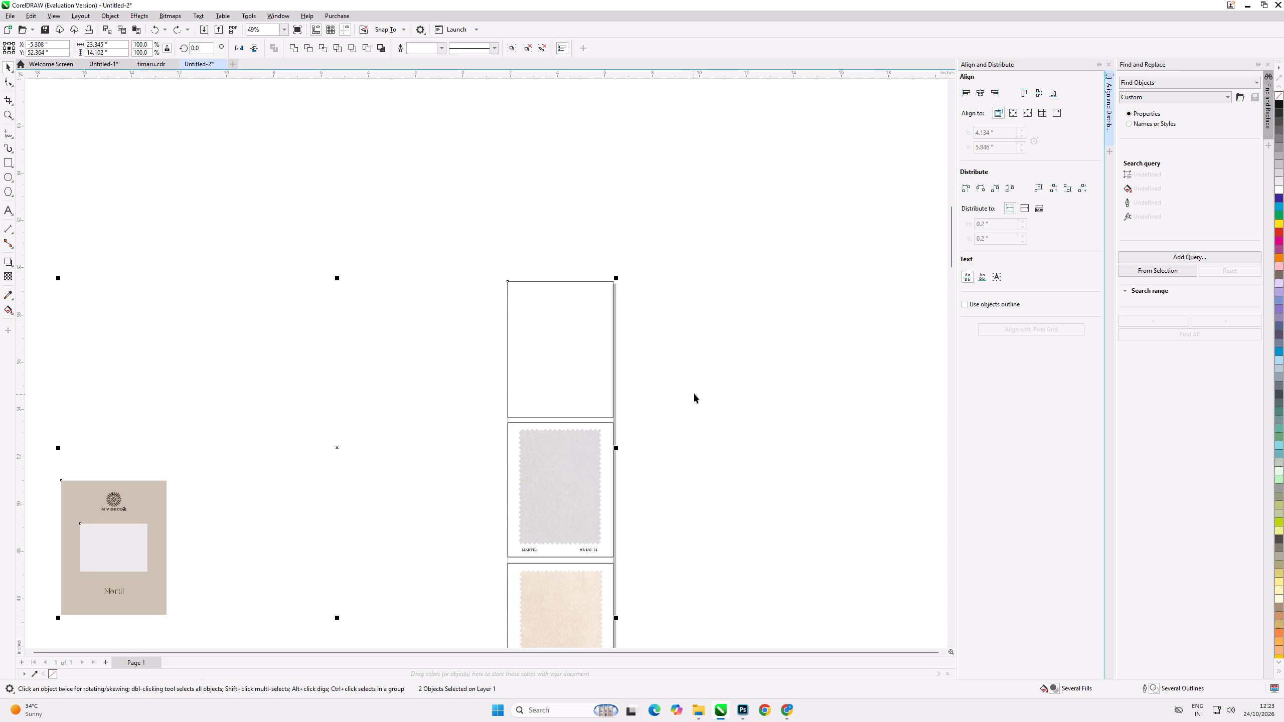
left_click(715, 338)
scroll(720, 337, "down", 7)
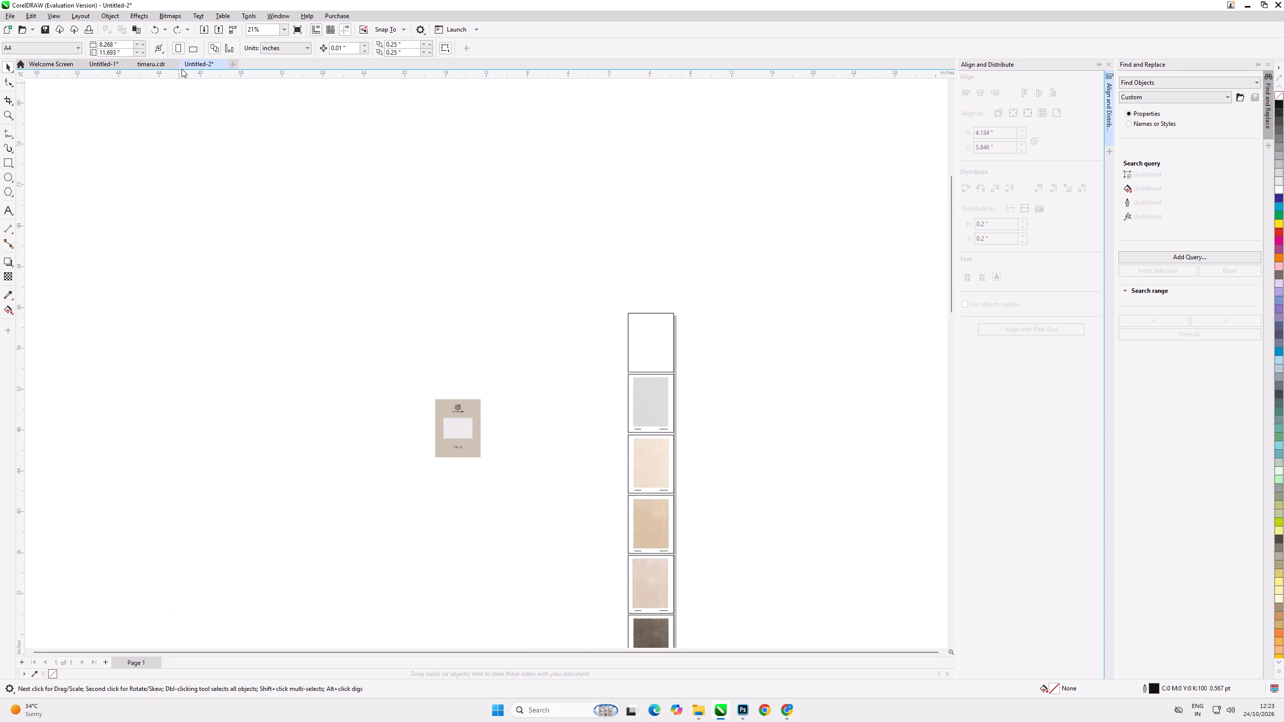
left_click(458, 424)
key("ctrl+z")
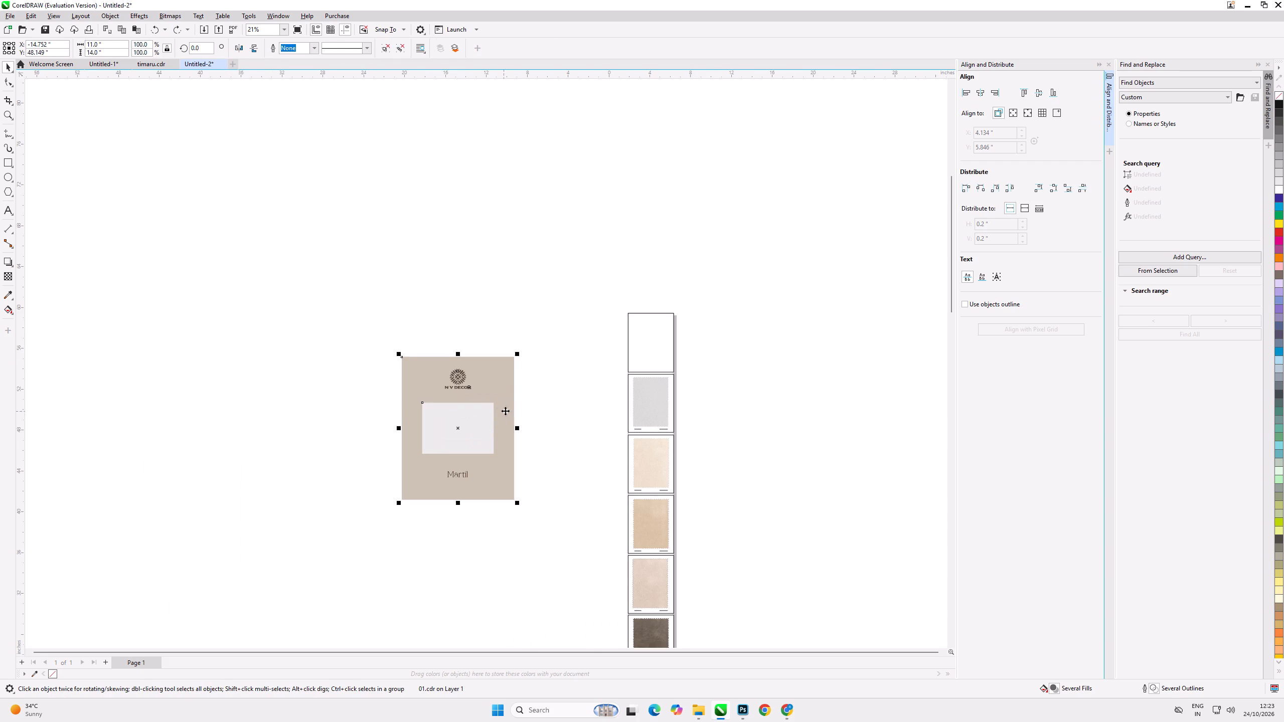
Copy the empty top frame's width and set the Martil cover's width to 4.457 in, with the ratio unlocked.
left_click(516, 294)
left_click(651, 344)
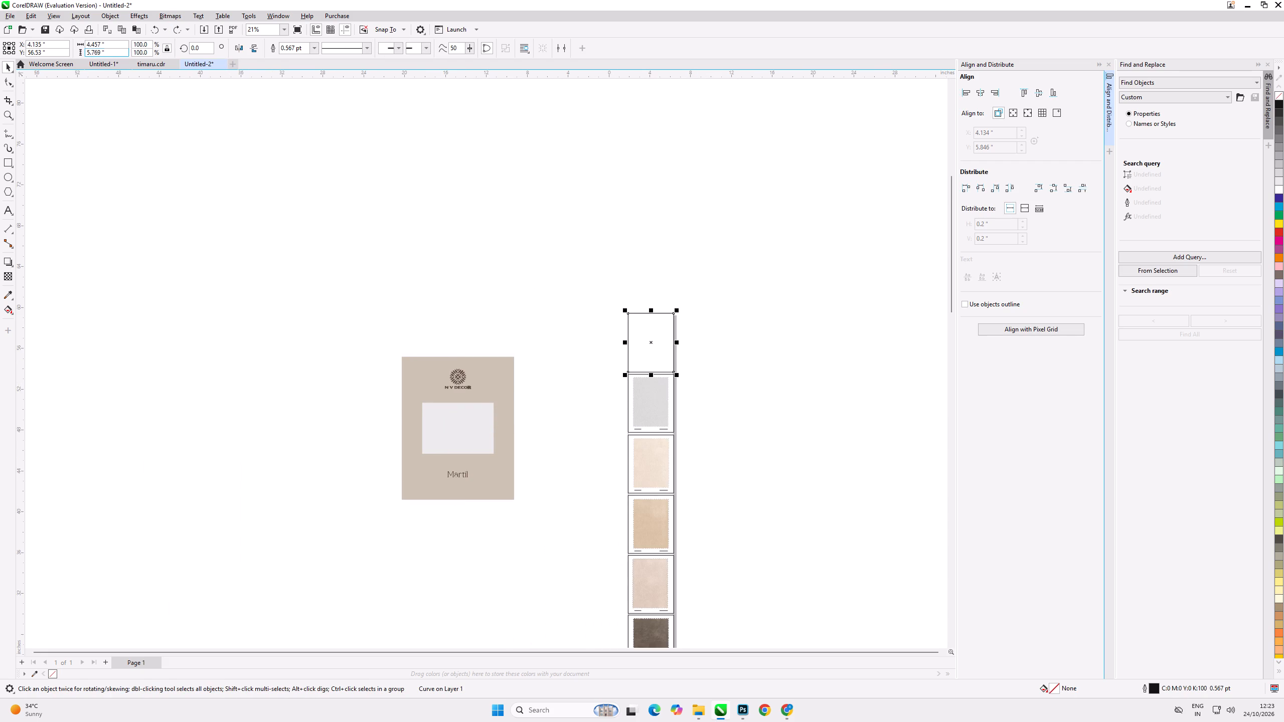
left_click(171, 49)
left_click_drag(123, 45, 6, 44)
left_click_drag(6, 44, 0, 44)
key("ctrl+c")
left_click(443, 428)
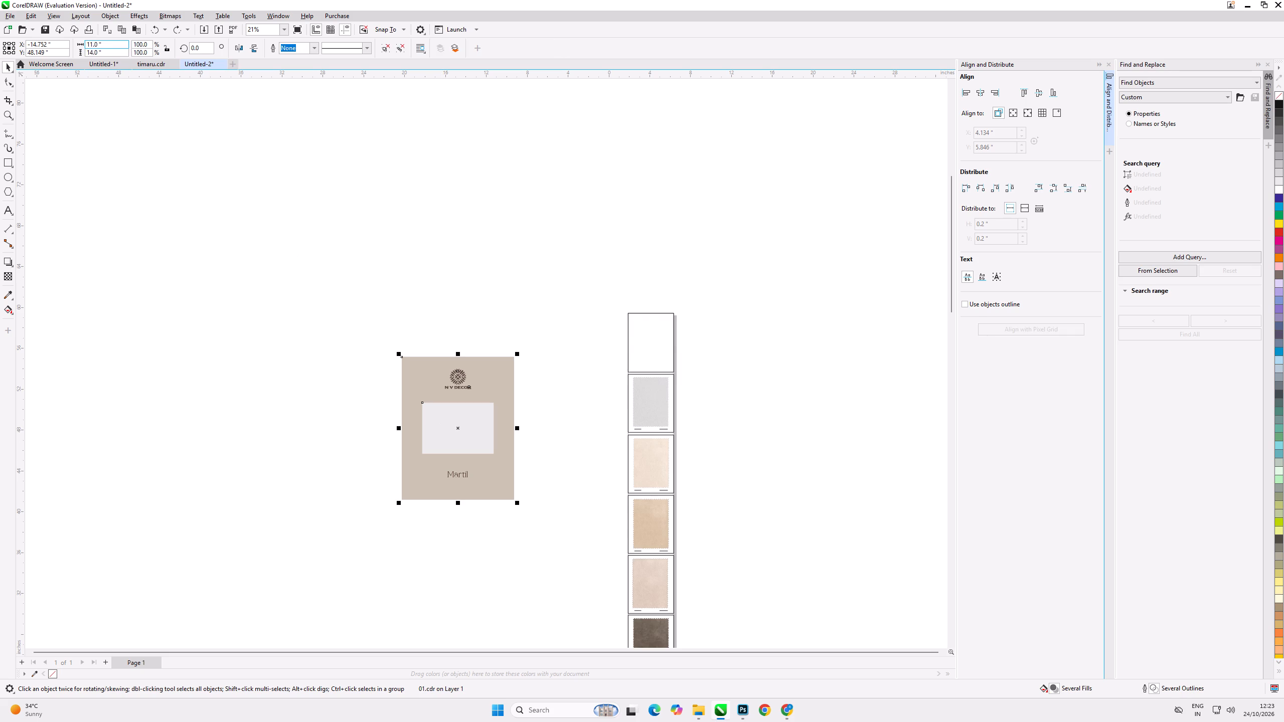
left_click_drag(108, 43, 0, 41)
key("ctrl+v")
key("Return")
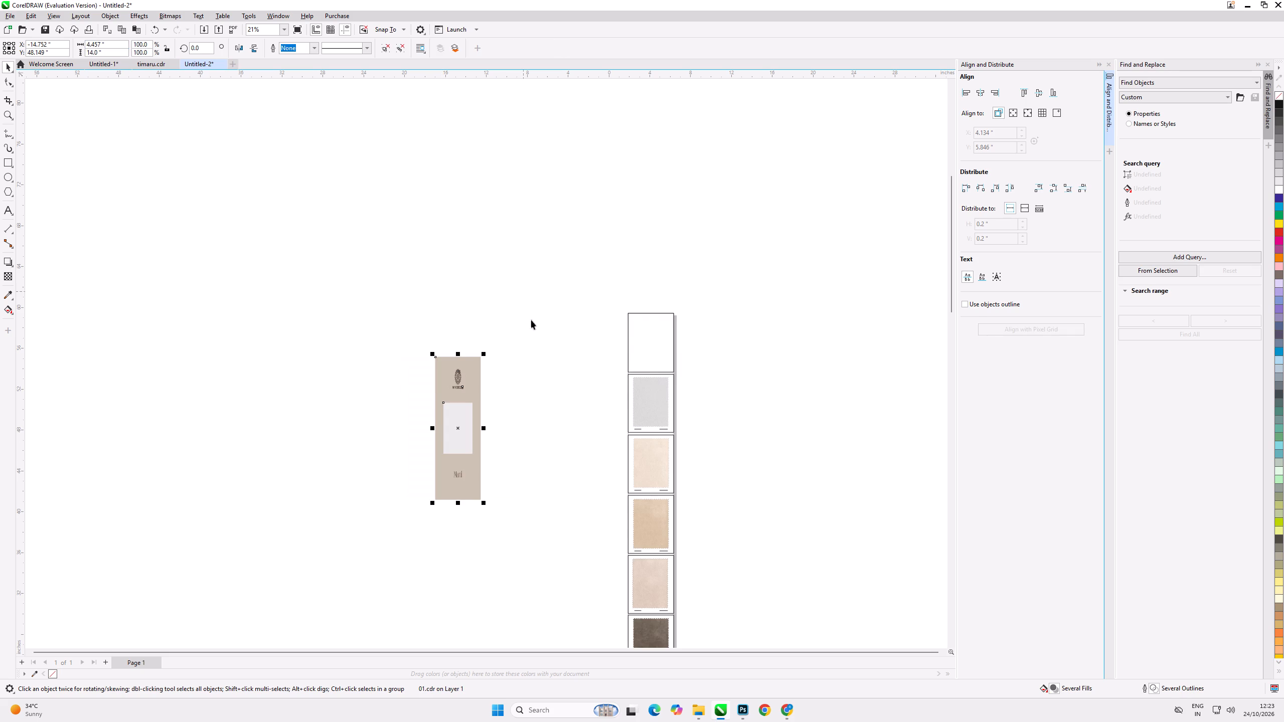
Copy the empty top frame's height and set the Martil cover's height to 5.769 in.
left_click(630, 356)
left_click_drag(125, 52, 124, 51)
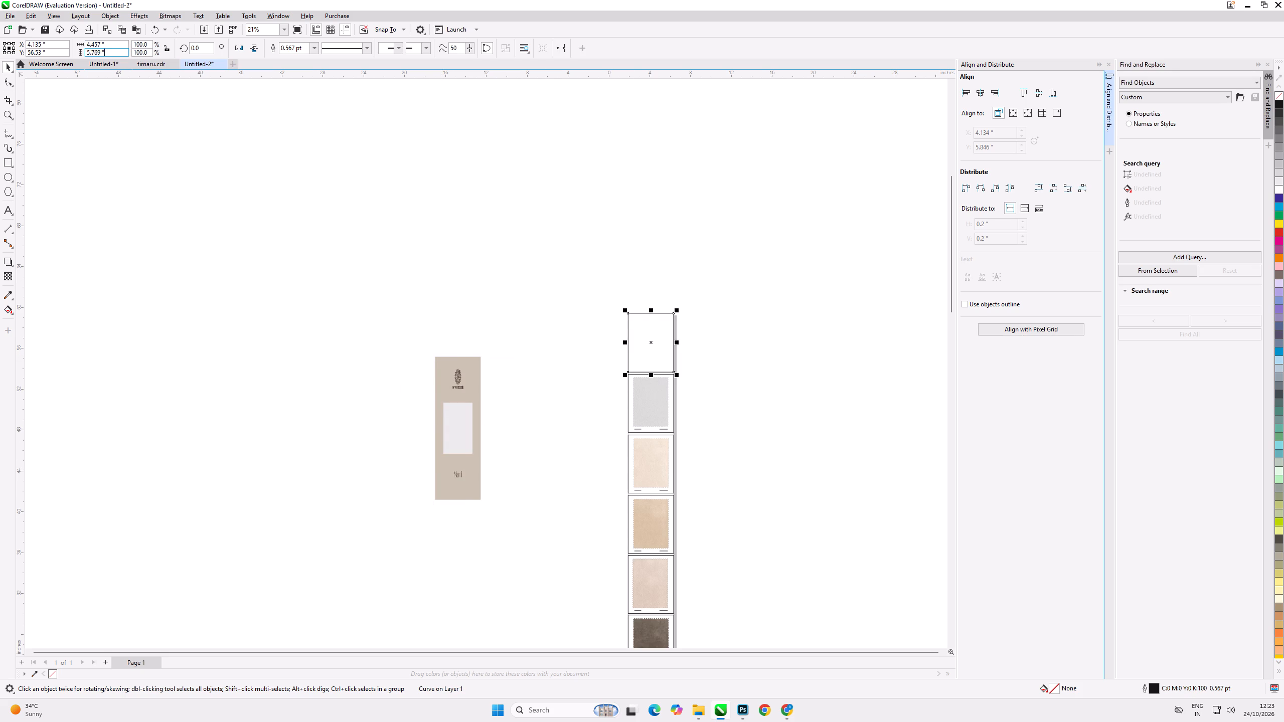
left_click_drag(124, 51, 0, 48)
key("ctrl+c")
left_click(466, 439)
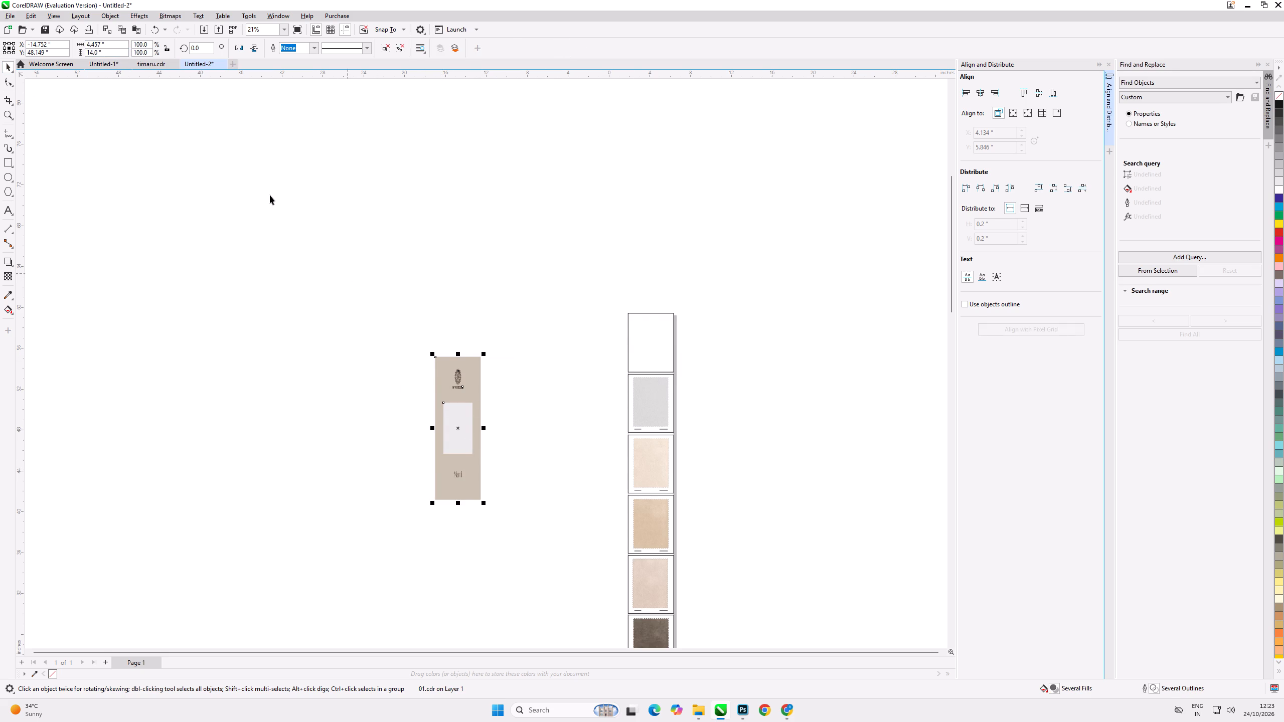
left_click_drag(115, 51, 0, 32)
key("ctrl+v")
key("Return")
Align the resized Martil cover onto the top frame, centred horizontally and matching its upper edge.
left_click(654, 337, "shift")
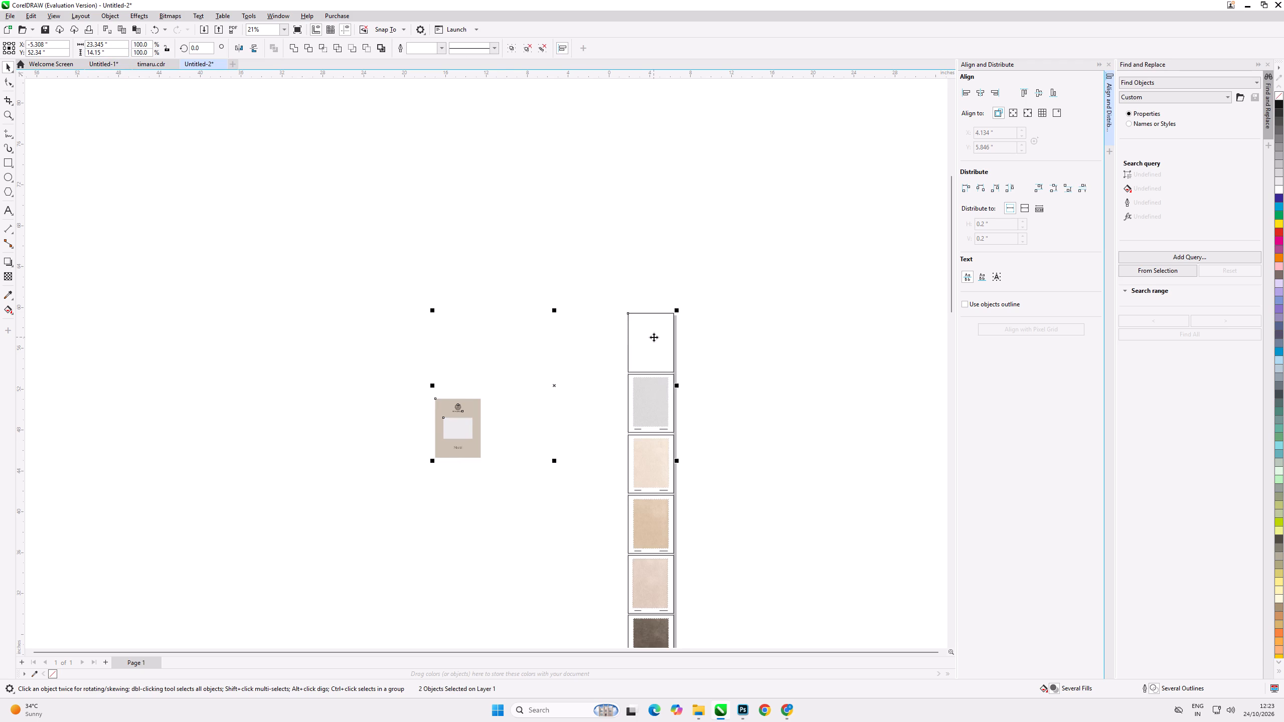
key("c")
key("t")
left_click(780, 383)
Import file 02 from the MARTIL folder into the document, beside the empty frame between the dark brown and rust swatches.
scroll(575, 214, "down", 12)
scroll(619, 335, "up", 5)
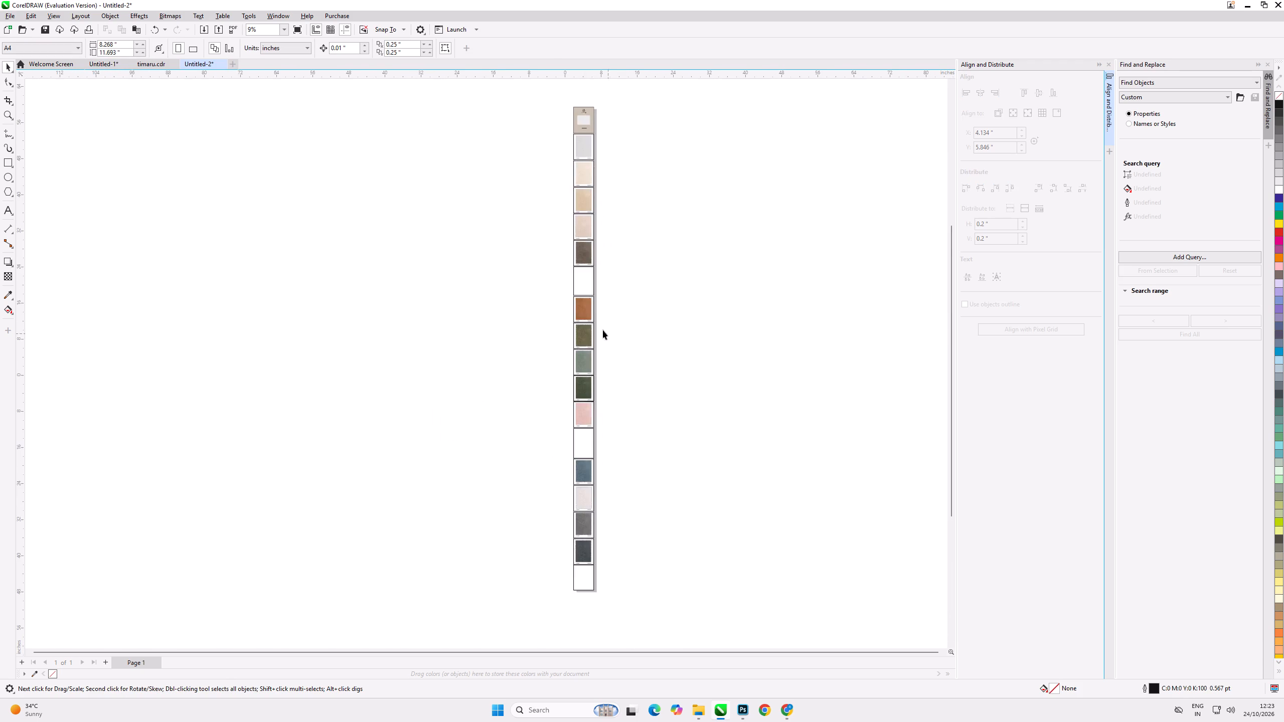
scroll(592, 184, "up", 12)
scroll(574, 418, "up", 2)
scroll(572, 355, "down", 7)
scroll(610, 533, "up", 3)
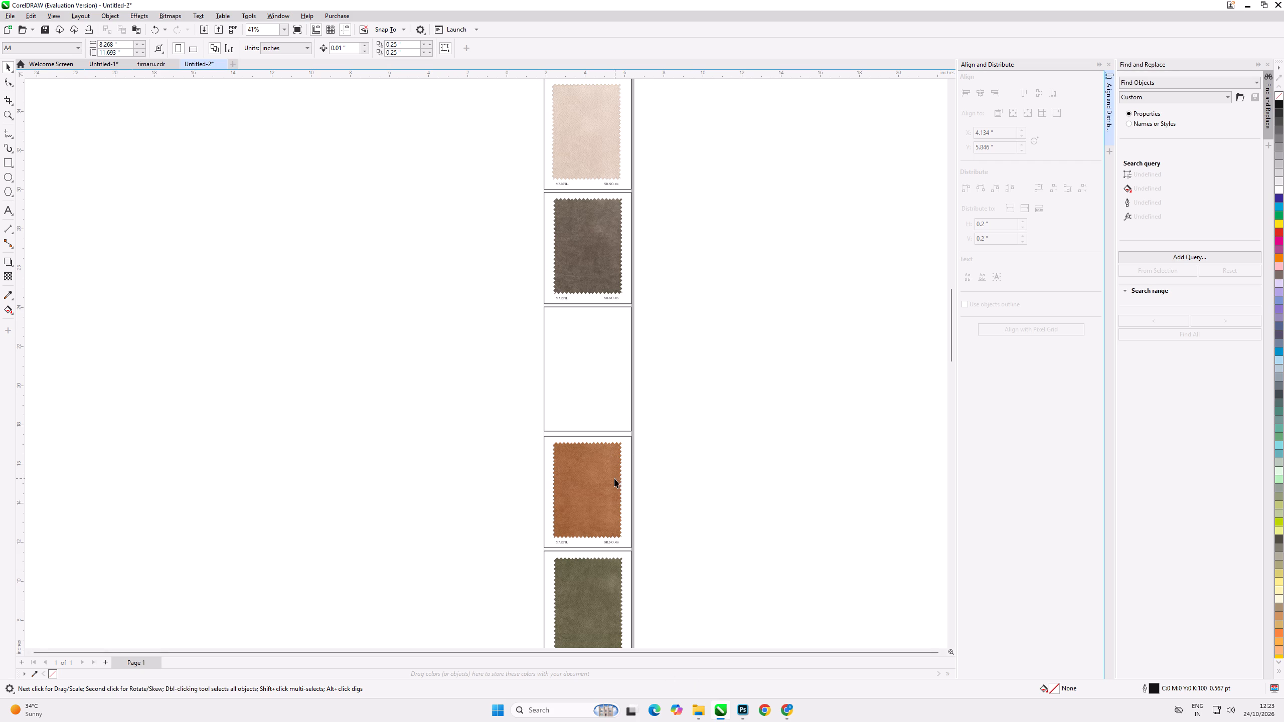
left_click(697, 714)
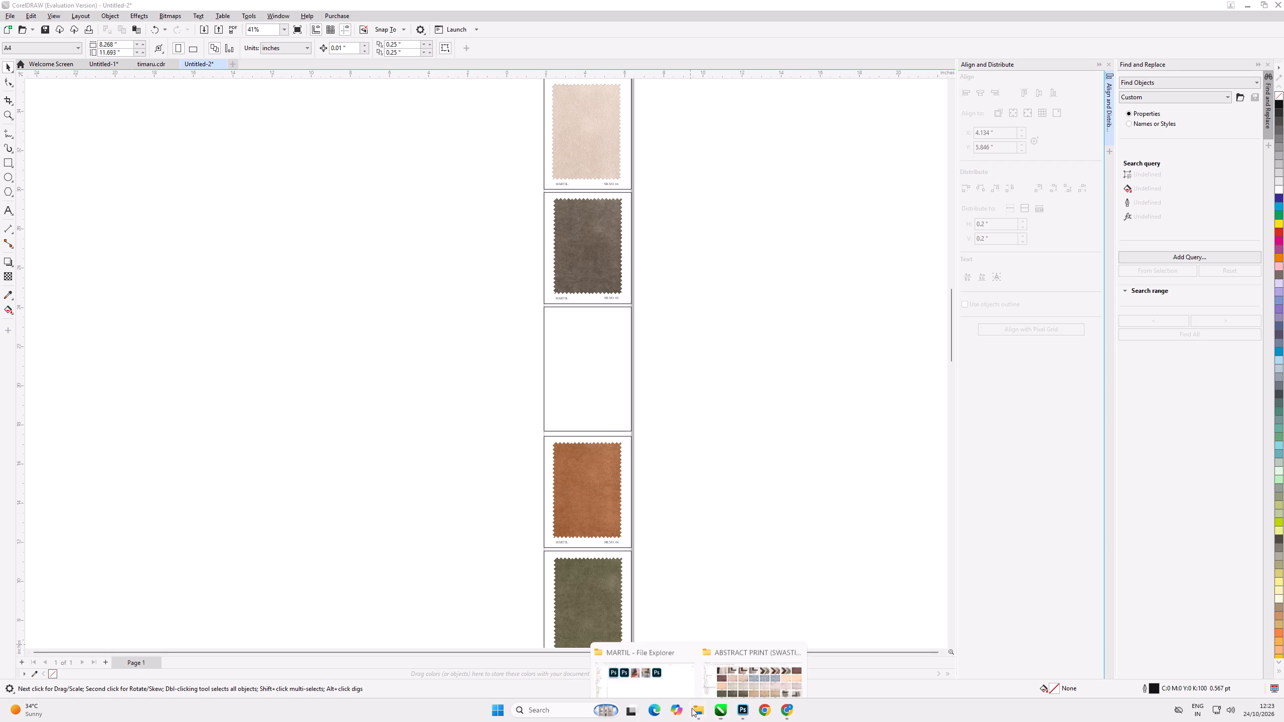
left_click(644, 666)
left_click_drag(403, 142, 731, 583)
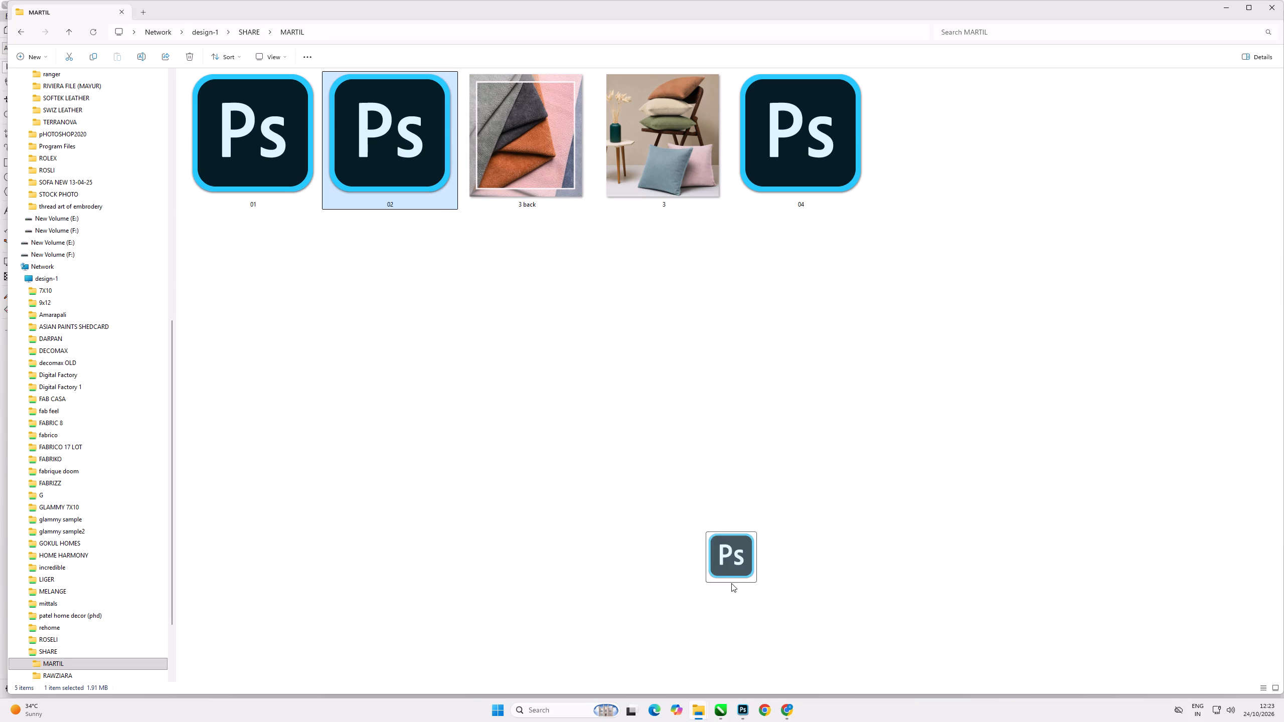
left_click_drag(731, 583, 436, 402)
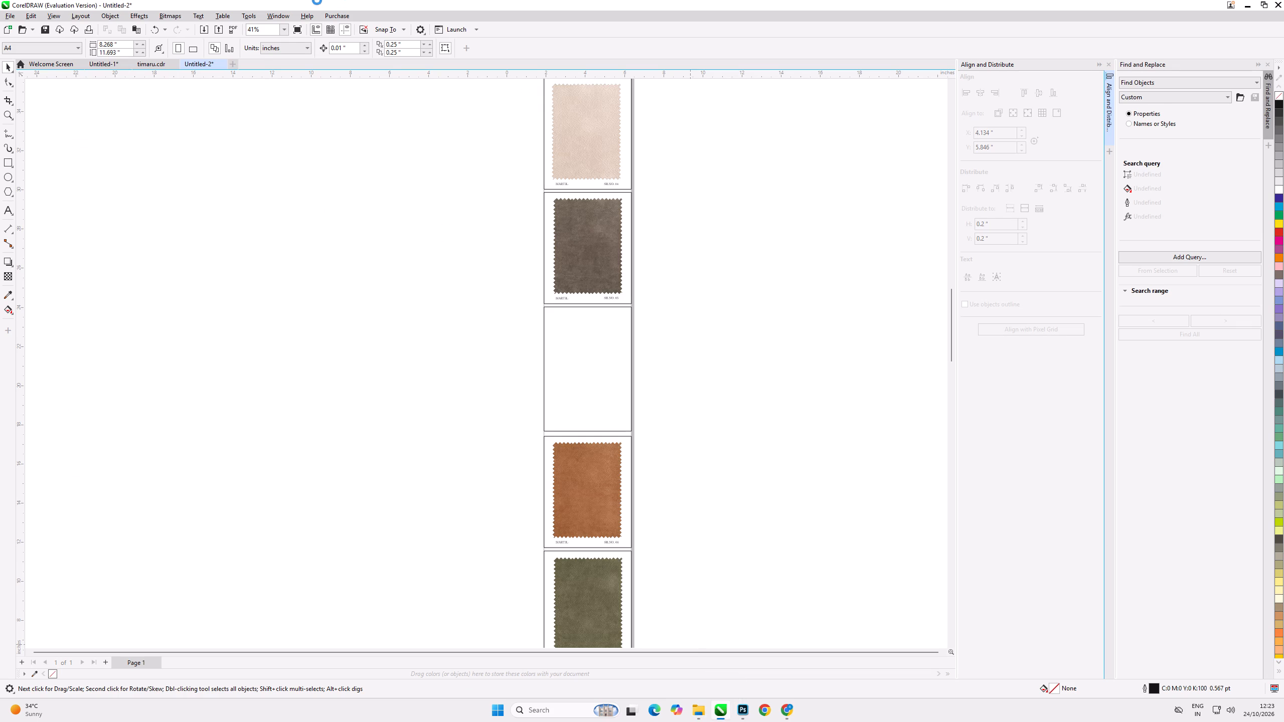
Copy the placed Martil cover's width and set the imported file 02 artwork's width to 4.457 in.
left_click_drag(446, 332, 352, 327)
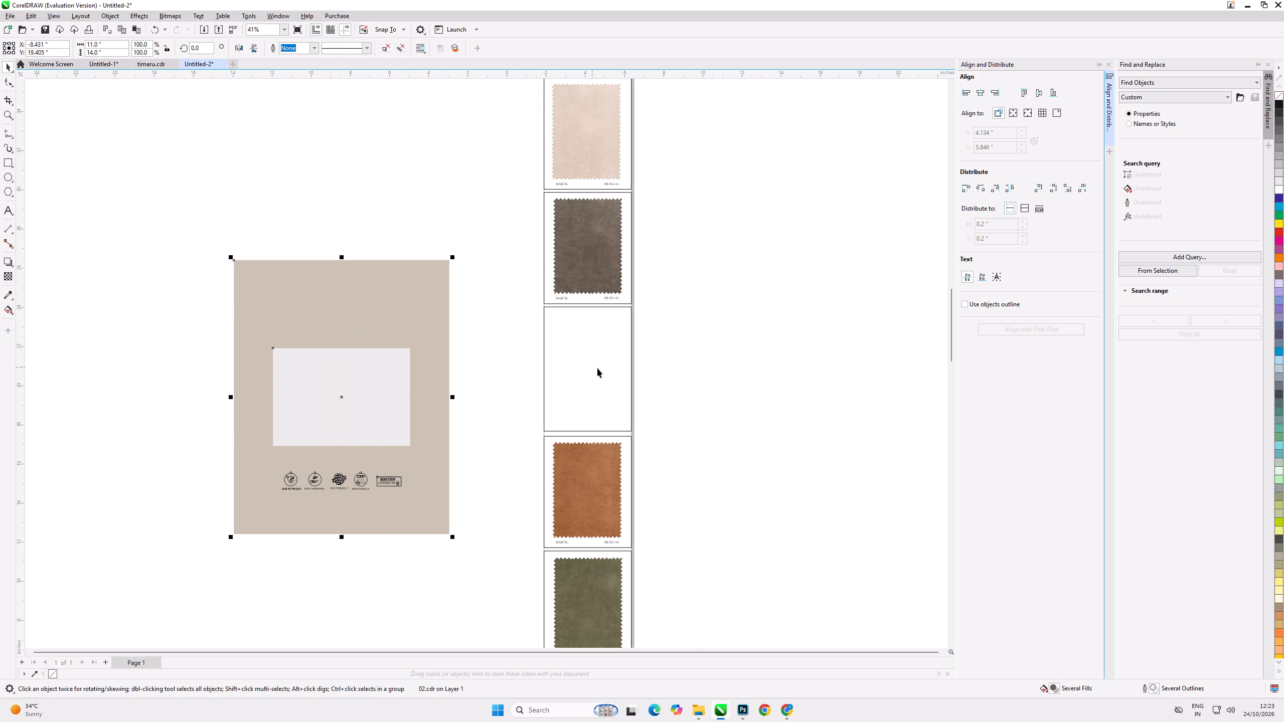
left_click(597, 368)
scroll(362, 257, "down", 7)
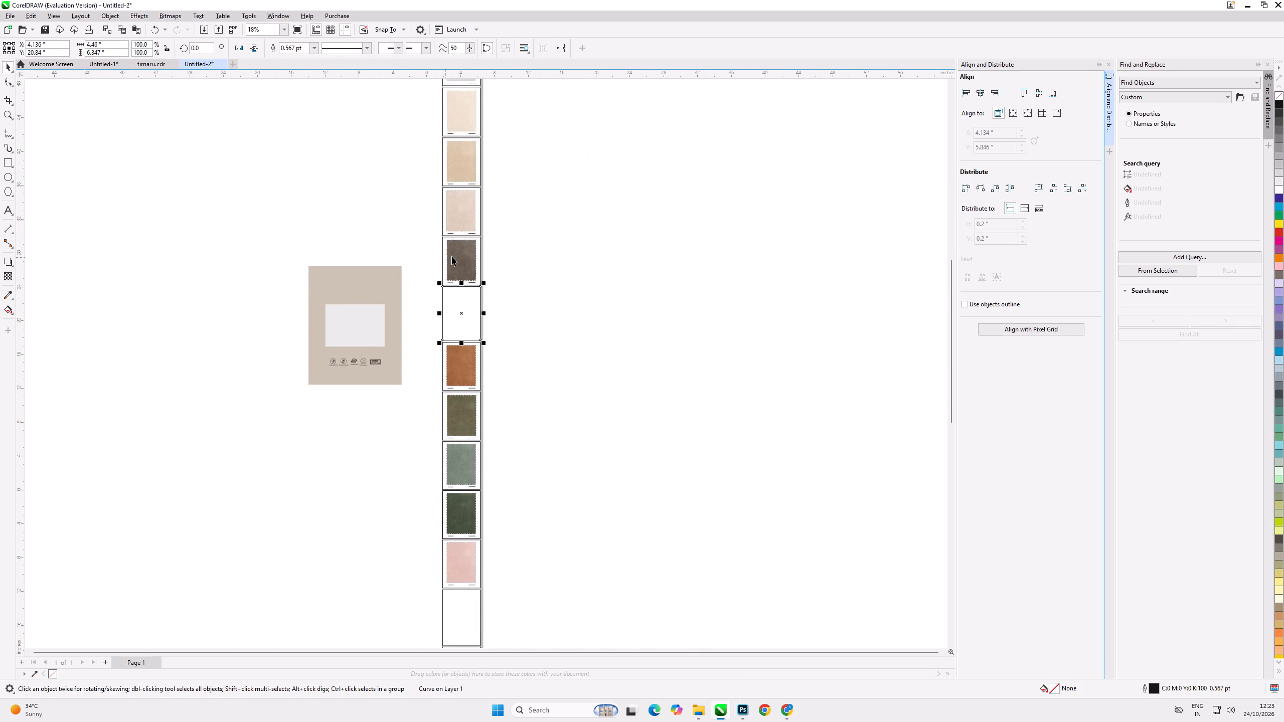
scroll(473, 278, "down", 4)
left_click(536, 296)
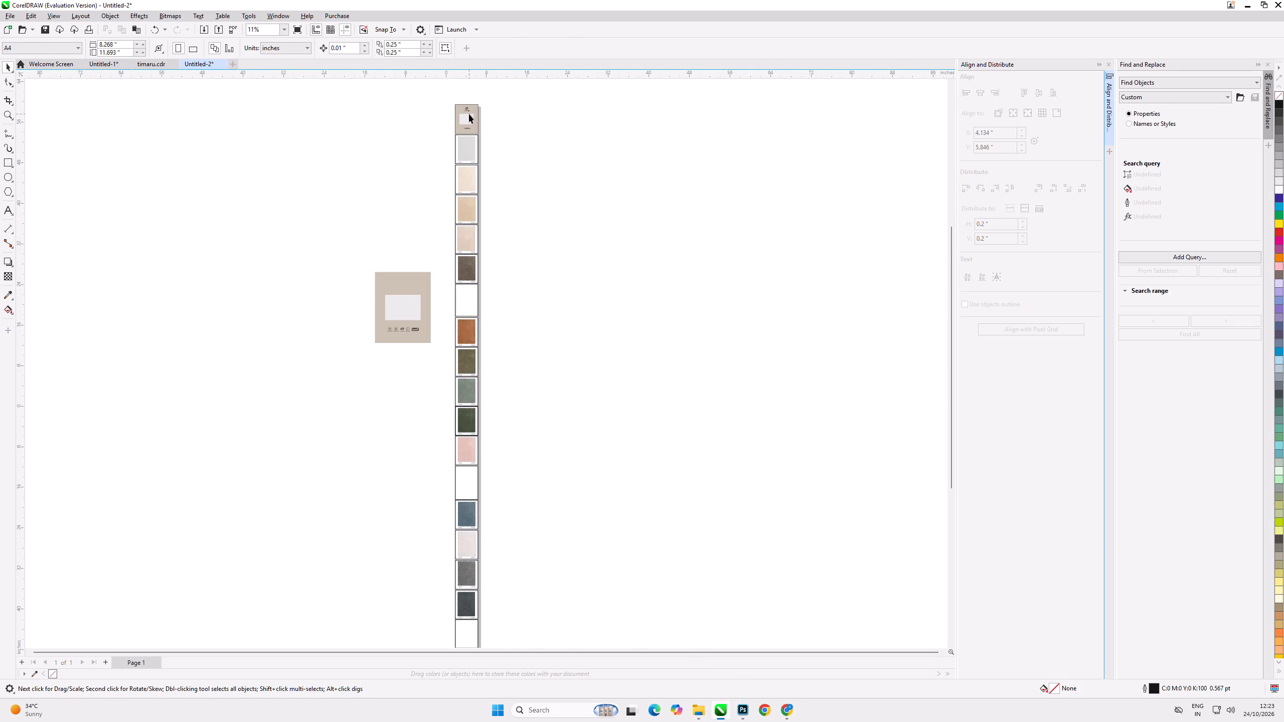
left_click(469, 114)
left_click_drag(124, 47, 0, 29)
key("ctrl+c")
left_click(416, 304)
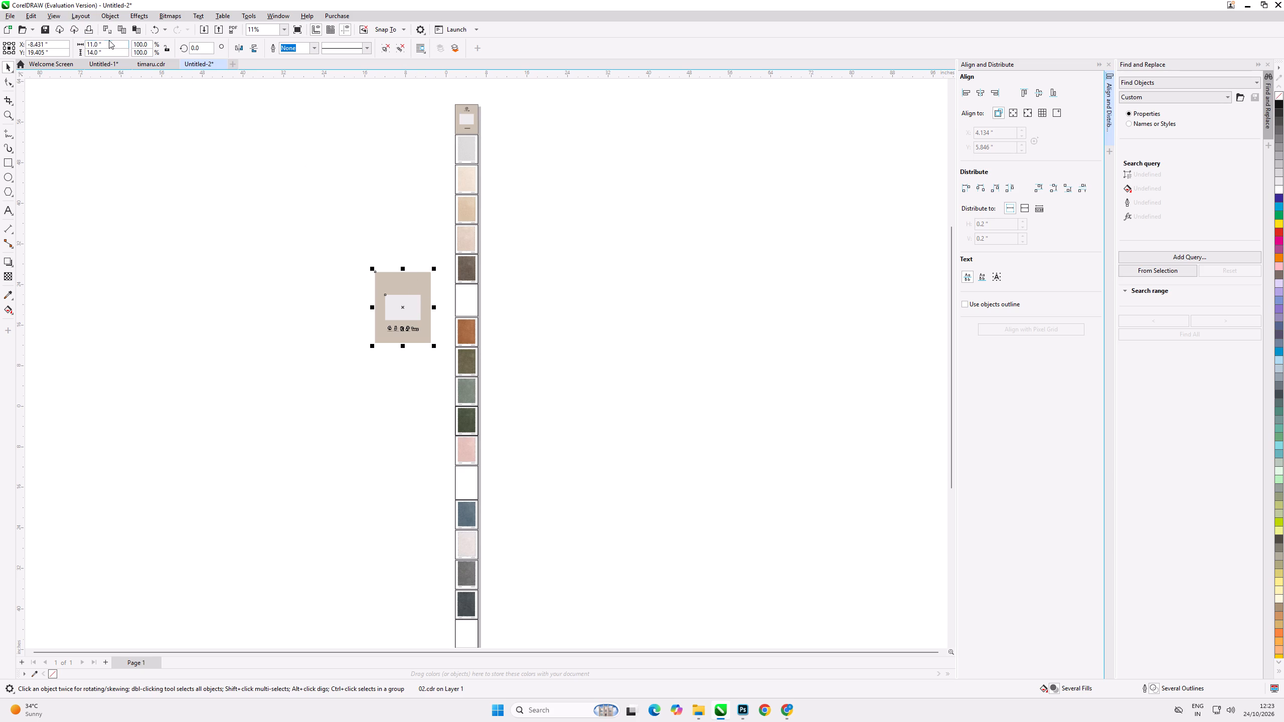
left_click_drag(112, 44, 0, 13)
key("ctrl+v")
key("Return")
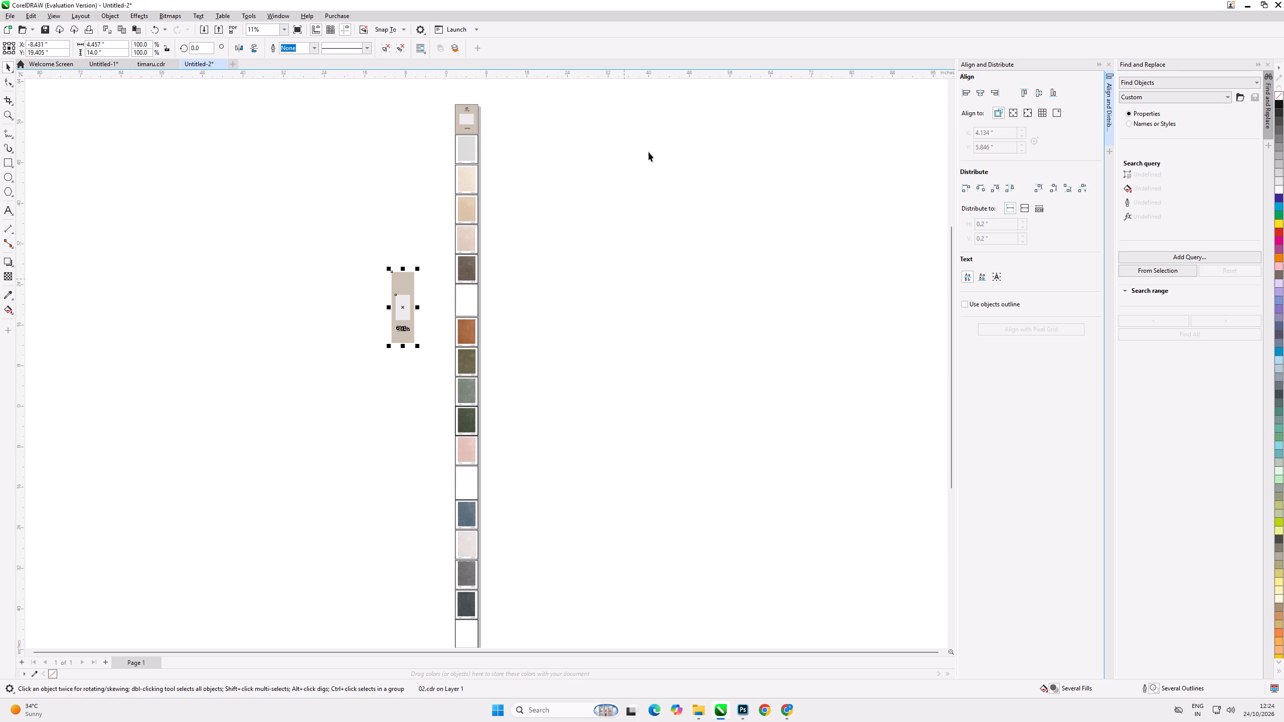
Copy the Martil cover's height and set the file 02 artwork's height to 5.769 in.
left_click(460, 124)
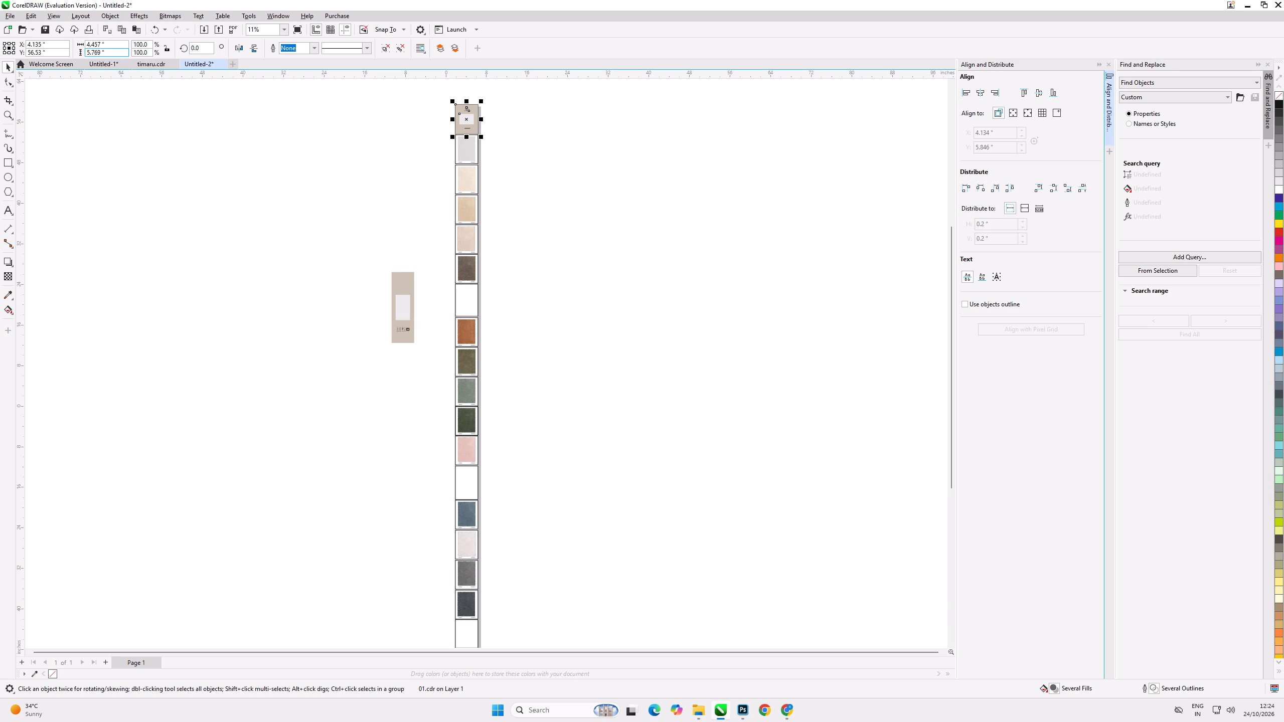
left_click_drag(115, 51, 0, 56)
key("ctrl+c")
left_click(401, 307)
left_click_drag(111, 50, 0, 41)
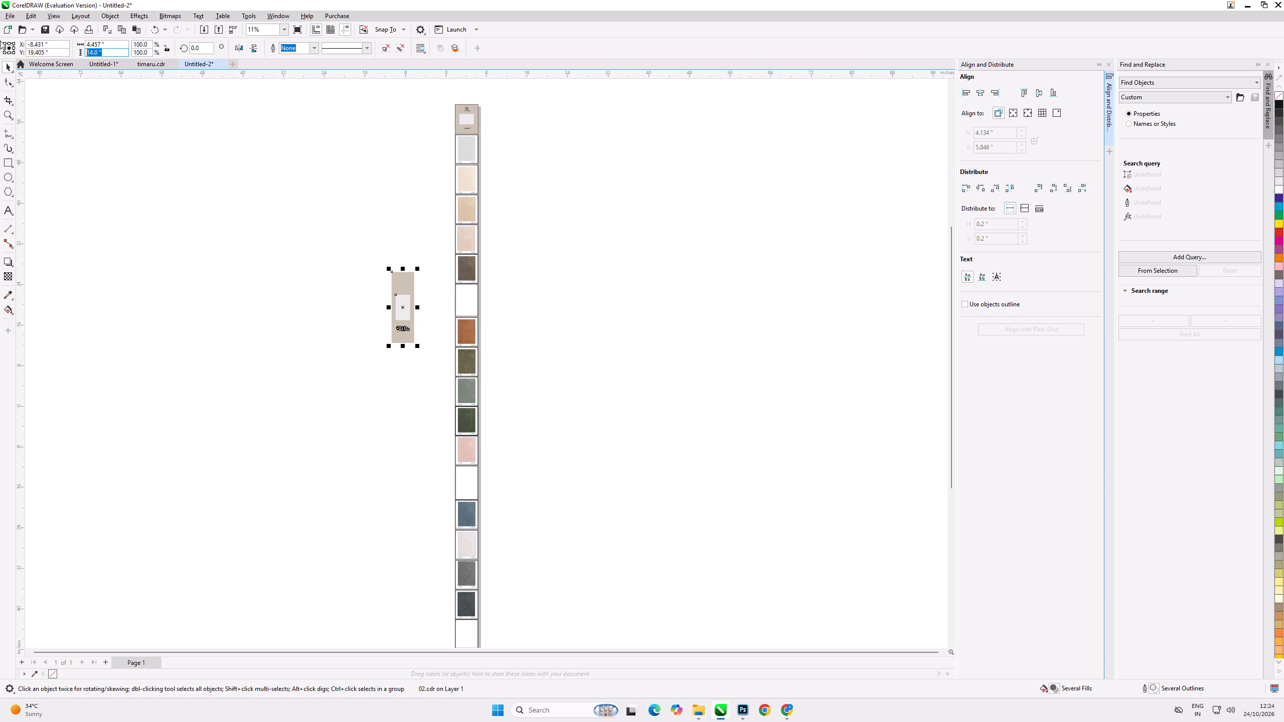
key("ctrl+v")
key("Return")
Align the file 02 artwork onto the empty frame below the dark brown swatch, centred horizontally and matching its upper edge.
scroll(305, 272, "up", 7)
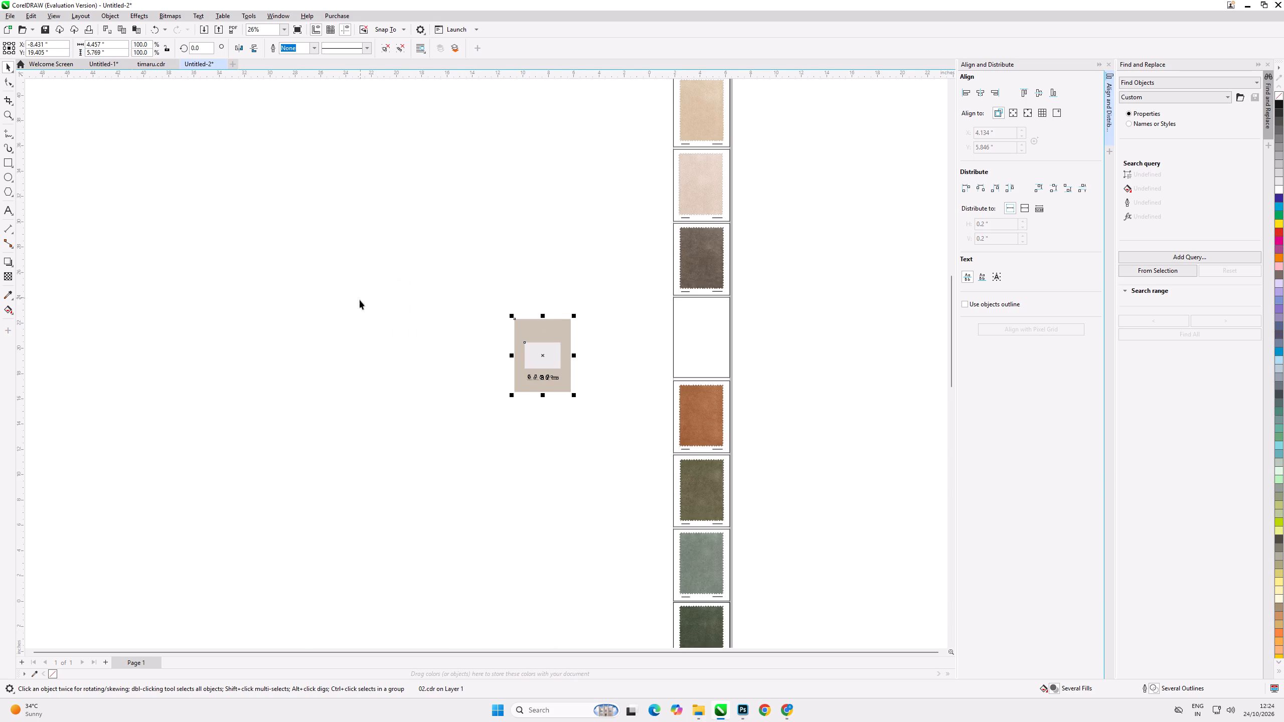
scroll(359, 302, "down", 6)
left_click(625, 258)
scroll(542, 298, "up", 2)
scroll(539, 318, "down", 7)
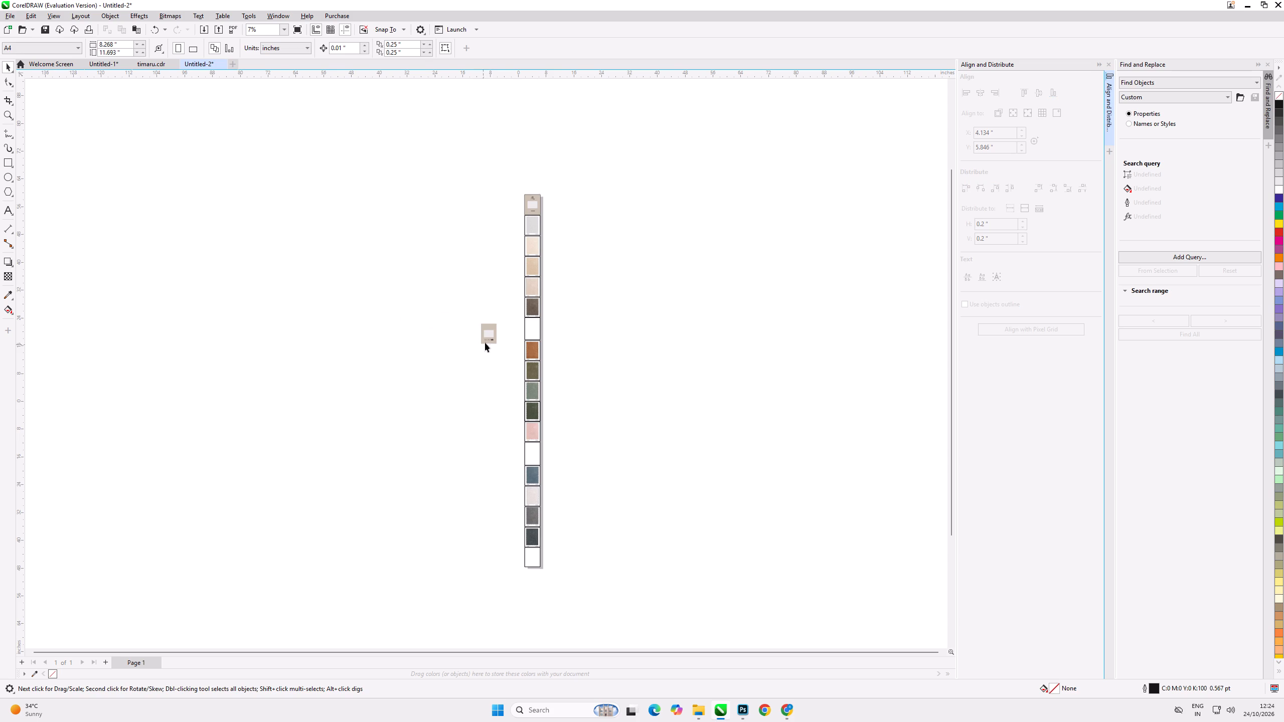
left_click(488, 337)
scroll(506, 329, "up", 8)
left_click(585, 329, "shift")
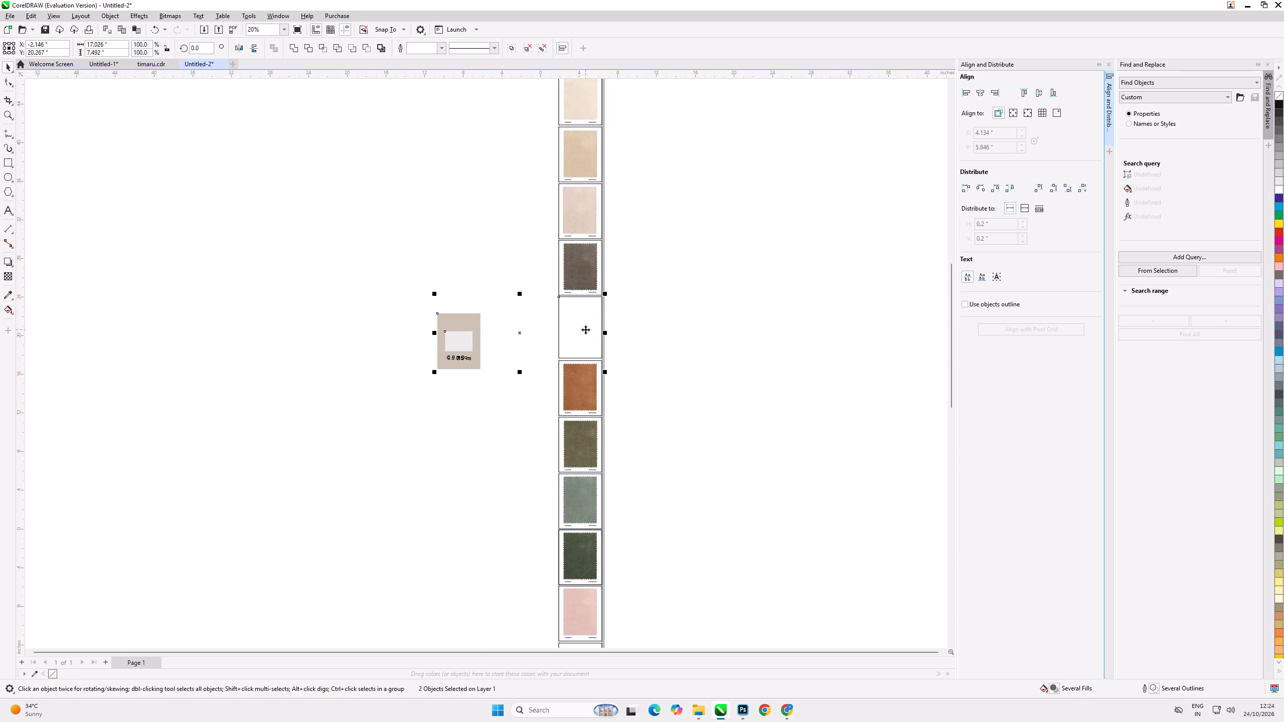
type("ct")
left_click(694, 375)
Shorten the frame around the file 02 artwork to 5.769 in high by raising its lower edge to the artwork's lower edge.
scroll(580, 338, "up", 12)
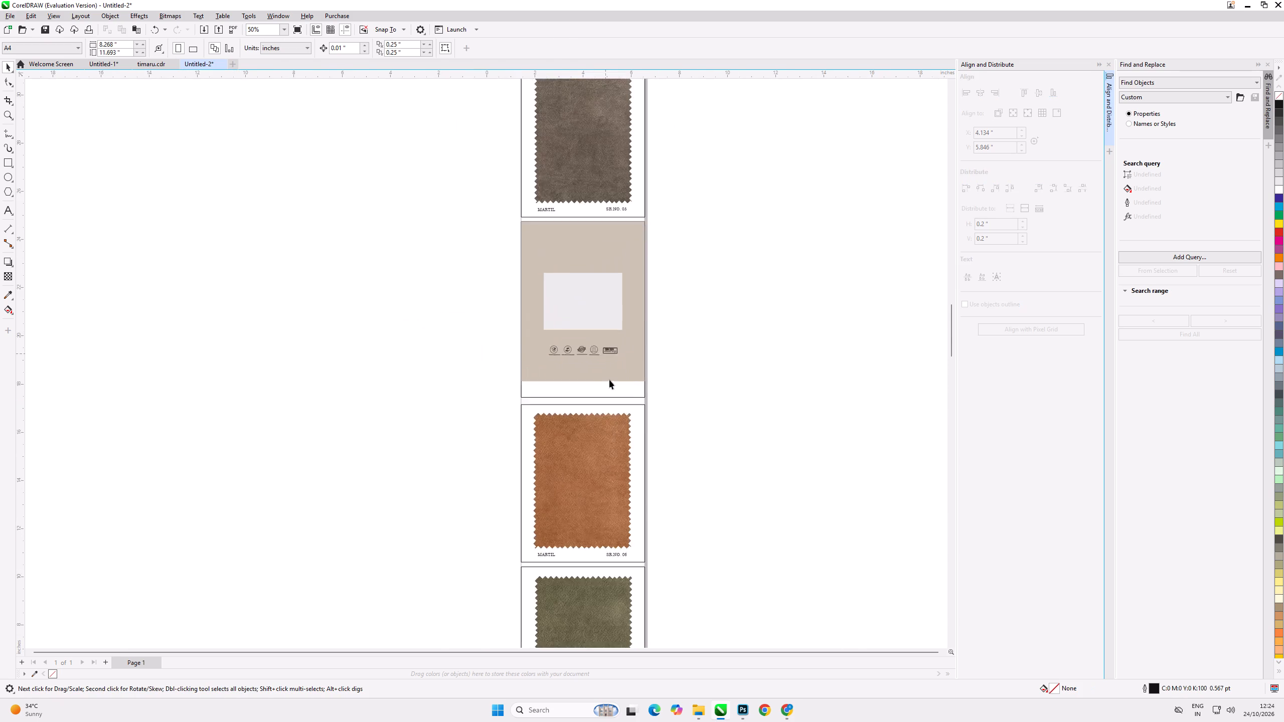
scroll(609, 380, "up", 1)
left_click(613, 402)
scroll(604, 411, "up", 7)
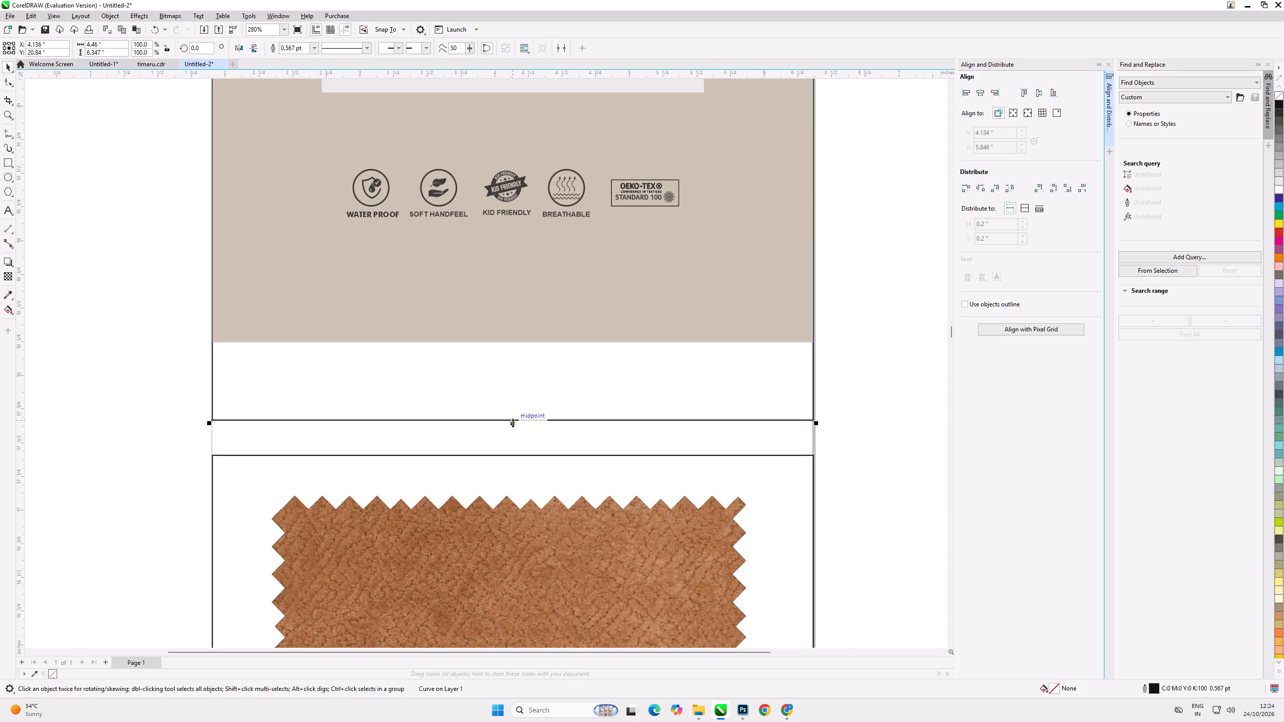
left_click_drag(514, 424, 511, 345)
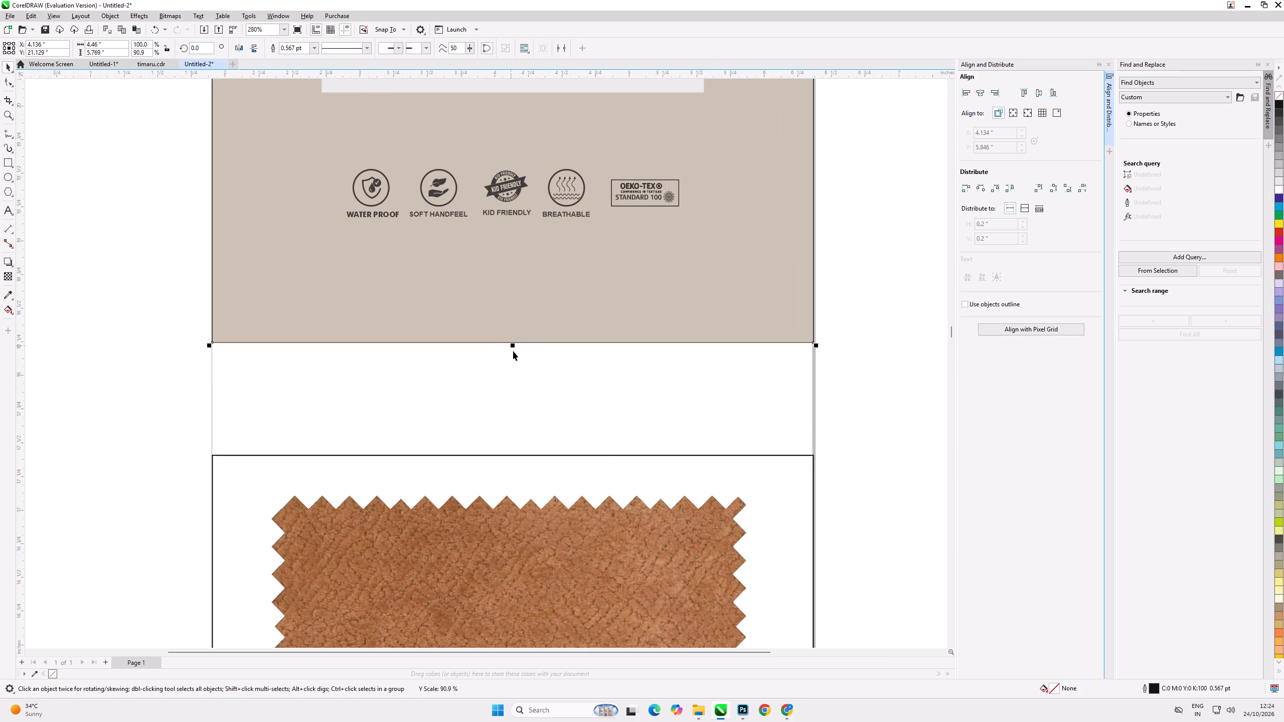
scroll(511, 340, "up", 20)
scroll(511, 340, "up", 5)
scroll(529, 345, "down", 20)
scroll(529, 345, "down", 2)
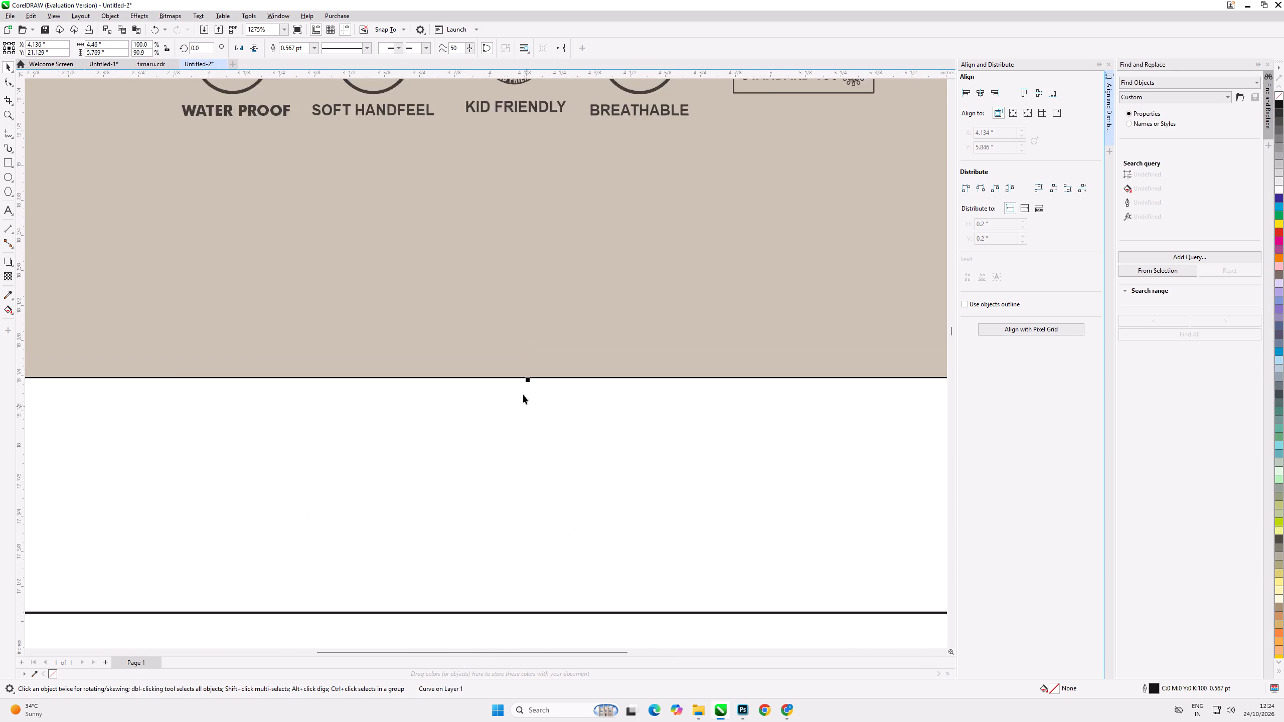
scroll(523, 395, "down", 20)
scroll(523, 395, "down", 5)
left_click(791, 386)
Nudge all the pages from the rust swatch down to the last empty frame upward, closing the gap beneath the file 02 page.
scroll(693, 256, "down", 14)
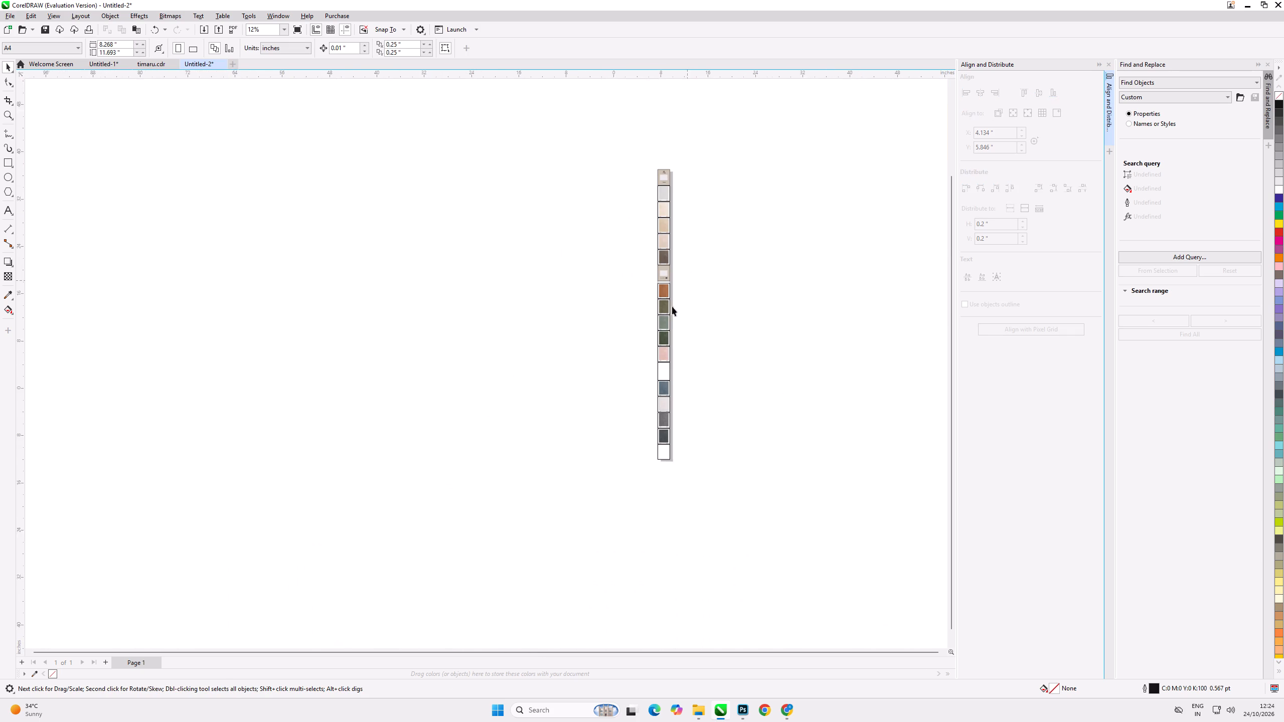
left_click_drag(653, 281, 686, 477)
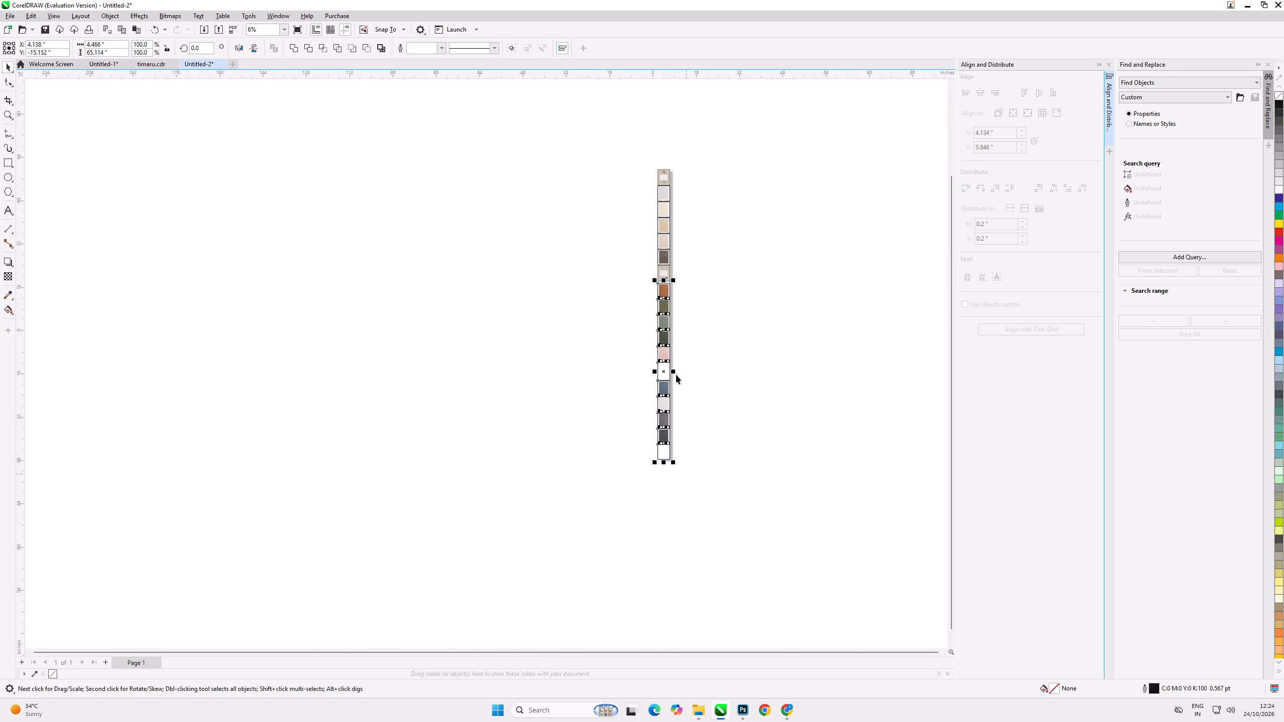
scroll(670, 282, "up", 19)
key("Up")
key("Up")
key("Up")
key("Up")
key("Up")
key("Up")
key("Up")
key("Up")
key("Up")
key("Up")
key("Up")
key("Up")
key("Up")
key("Up")
key("Up")
key("Up")
key("Up")
key("Up")
key("Up")
key("Up")
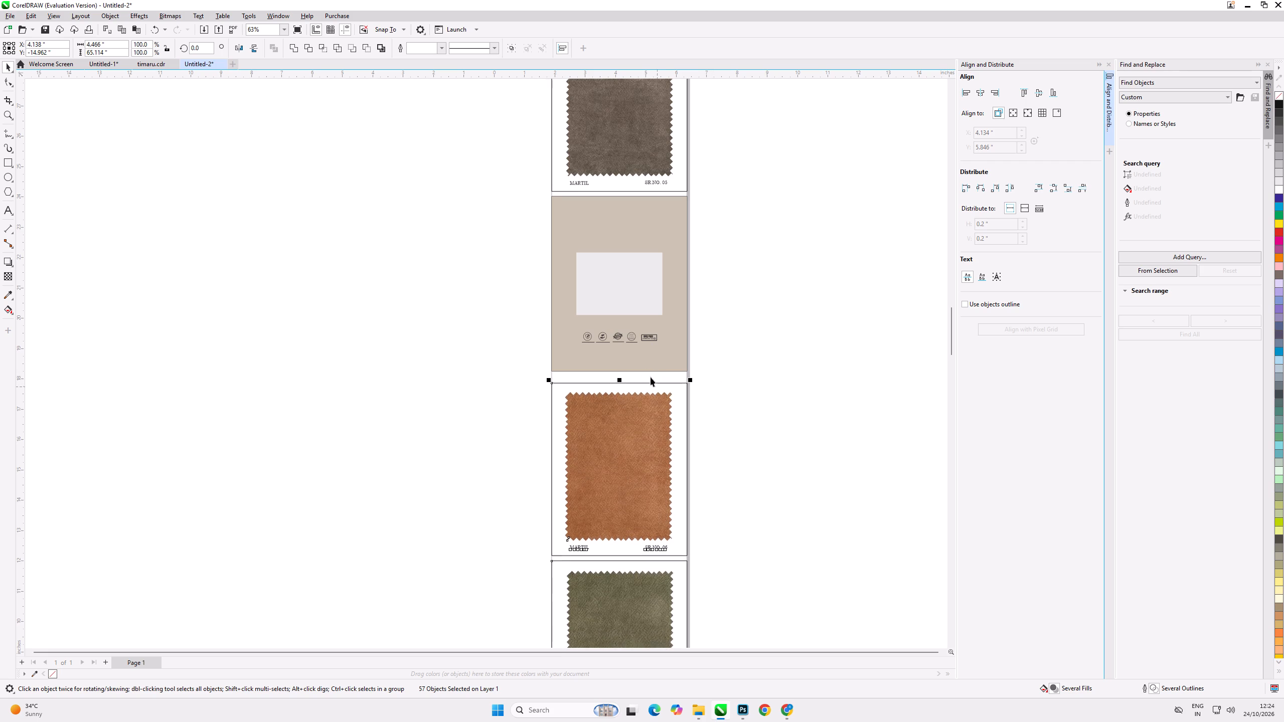
scroll(653, 372, "up", 6)
key("Up")
key("Up")
key("Up")
key("Up")
key("Up")
key("Up")
key("Up")
key("Up")
key("Up")
key("Up")
key("Up")
key("Up")
key("Up")
key("Up")
key("Up")
key("Up")
key("Up")
key("Up")
key("Up")
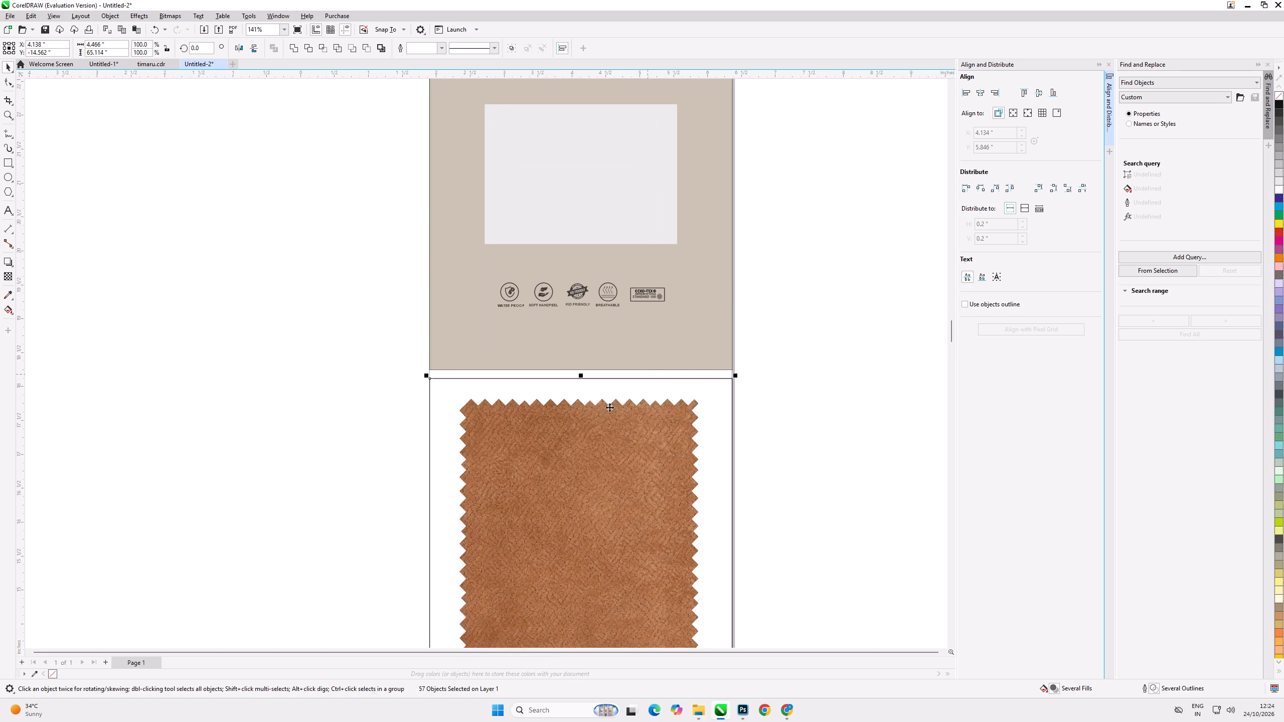
scroll(606, 417, "down", 7)
left_click(733, 401)
Import image 3, the cushions on a chair, from the MARTIL folder beside the empty frame below the pink swatch.
scroll(472, 264, "down", 13)
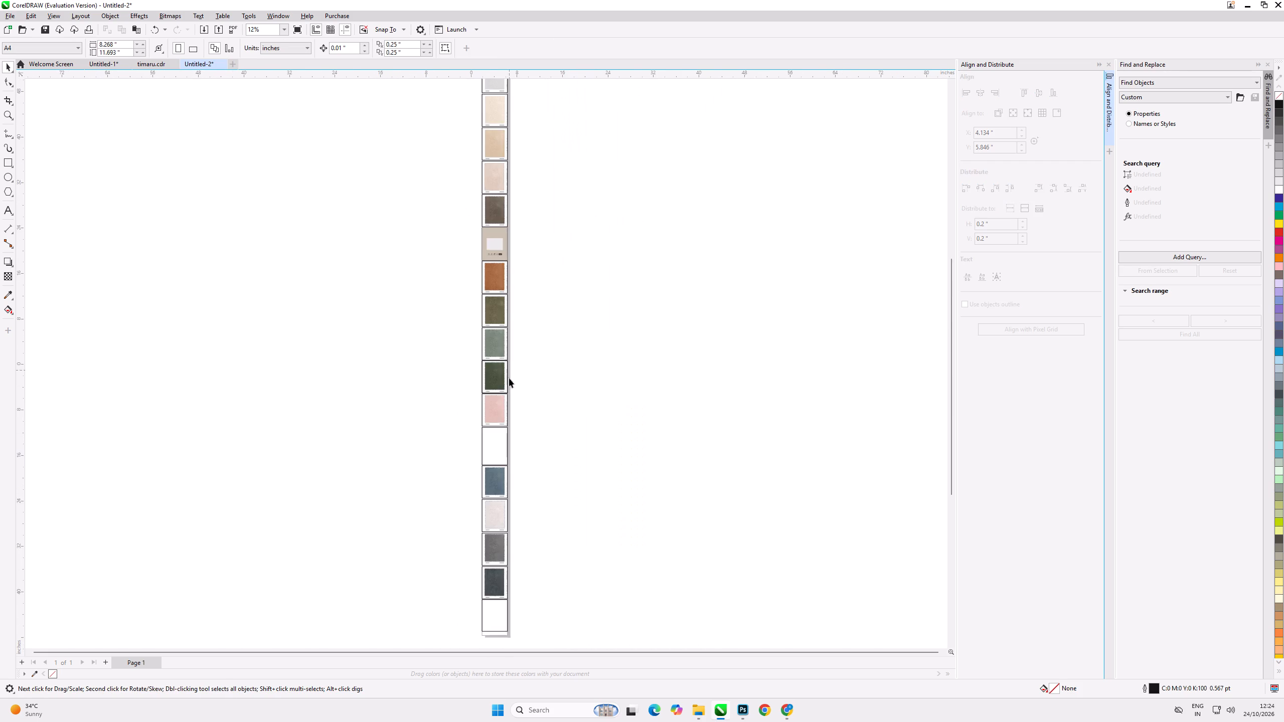
scroll(515, 296, "down", 6)
key("alt+Tab")
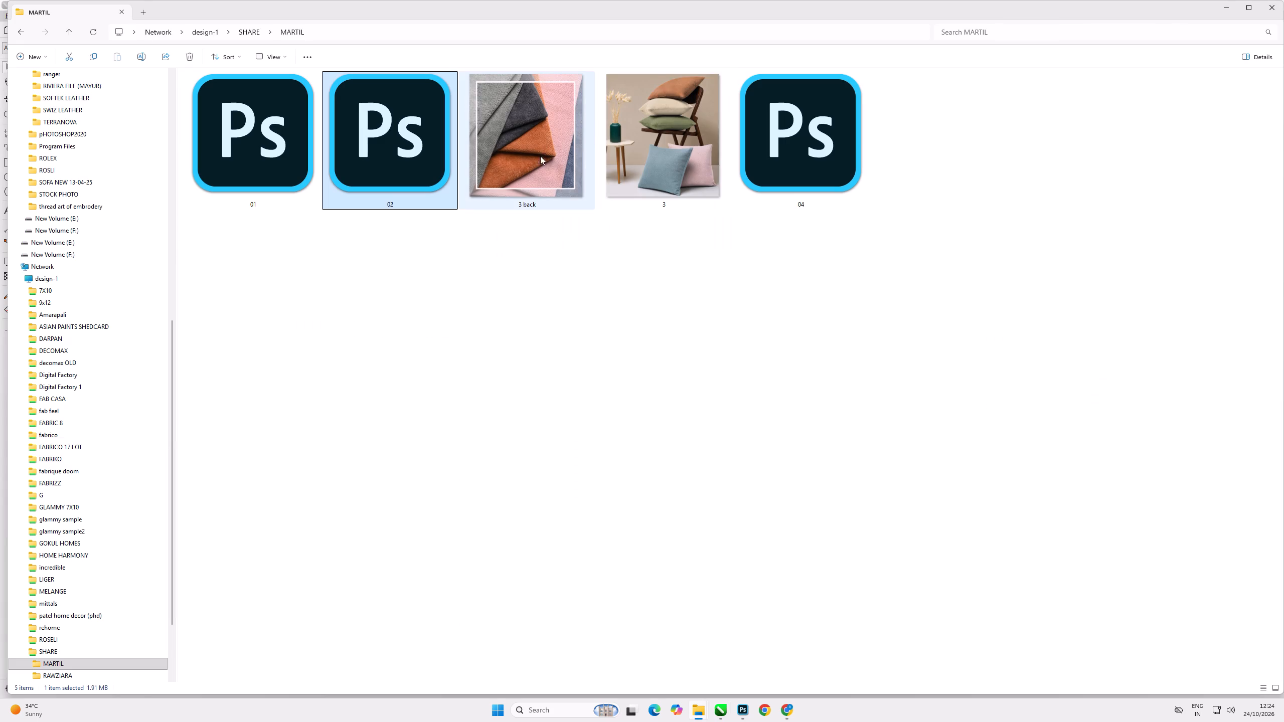
left_click_drag(662, 152, 427, 397)
key("alt+Tab")
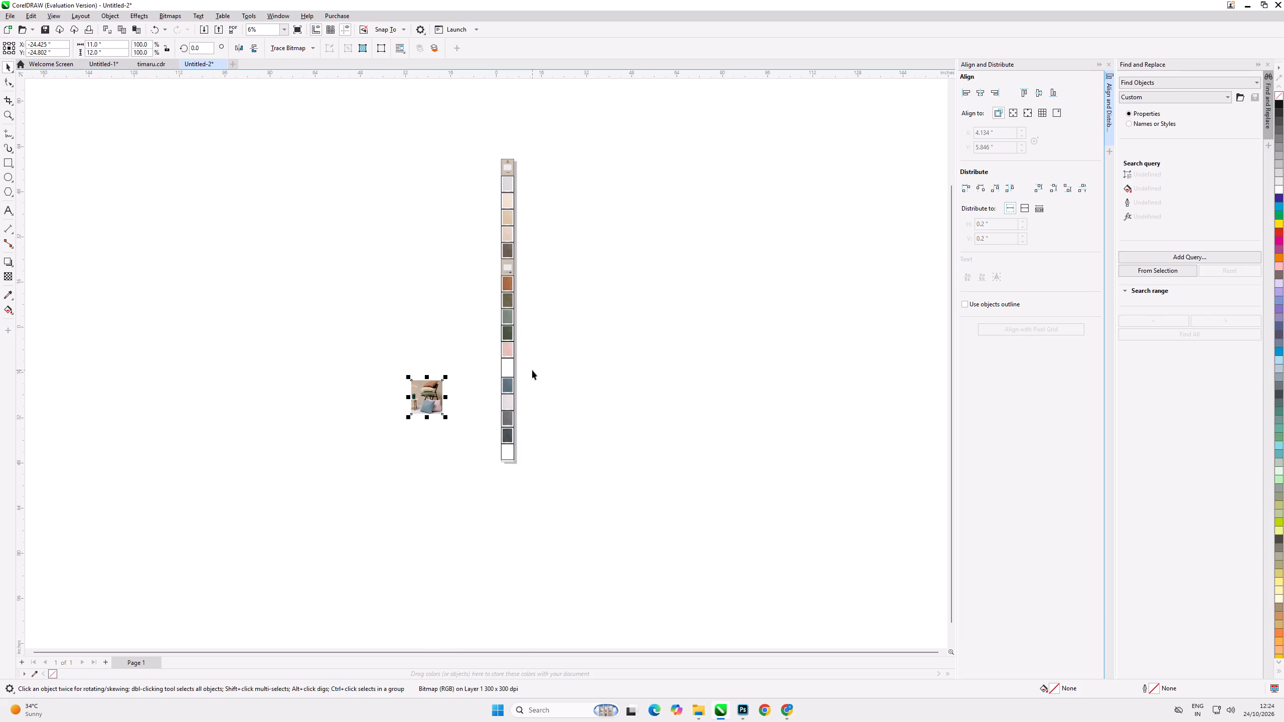
Import file 04 from the MARTIL folder, placing it below the cushion image near the last empty frame.
scroll(447, 414, "up", 4)
key("alt+Tab")
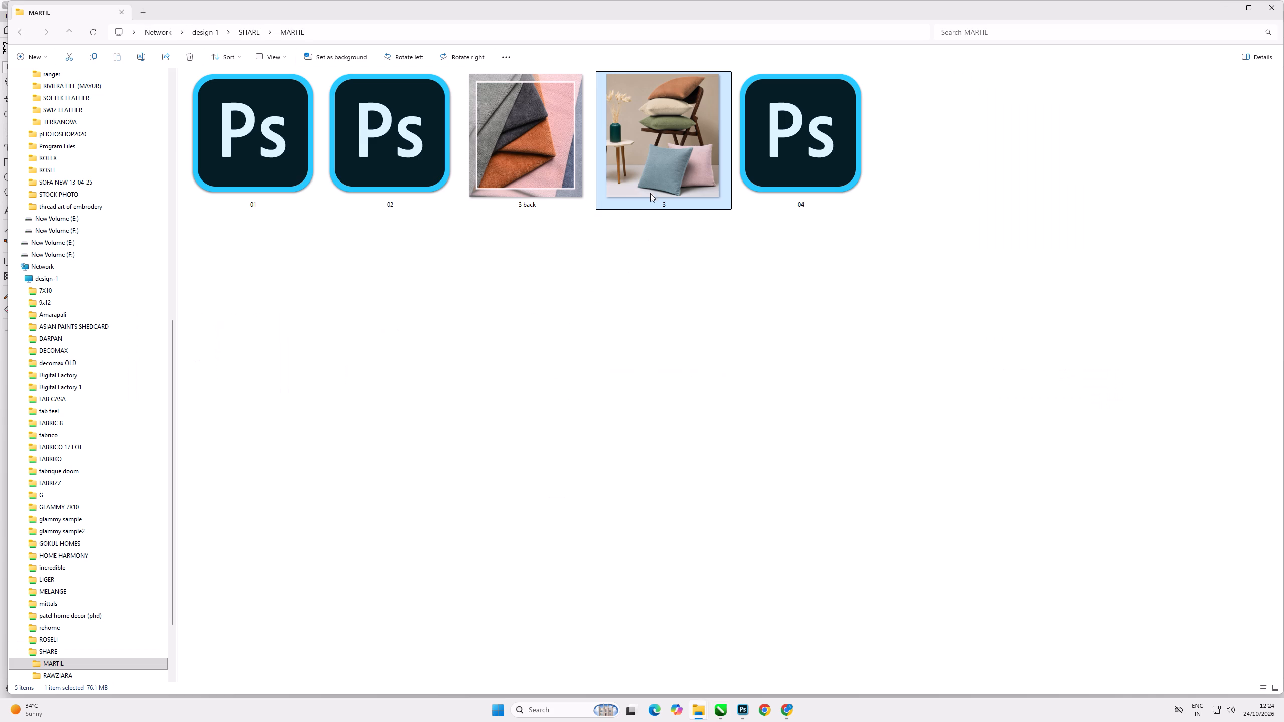
left_click_drag(794, 140, 501, 485)
key("alt+Tab")
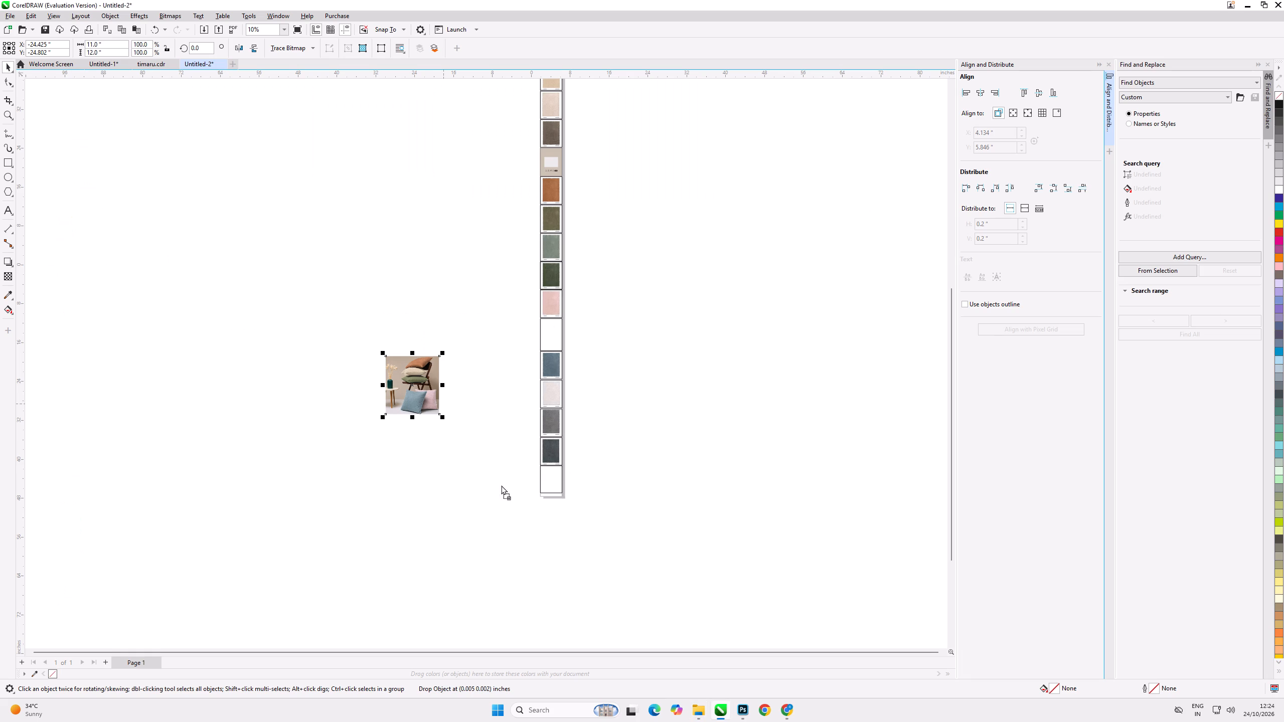
left_click_drag(501, 485, 456, 495)
scroll(450, 493, "up", 6)
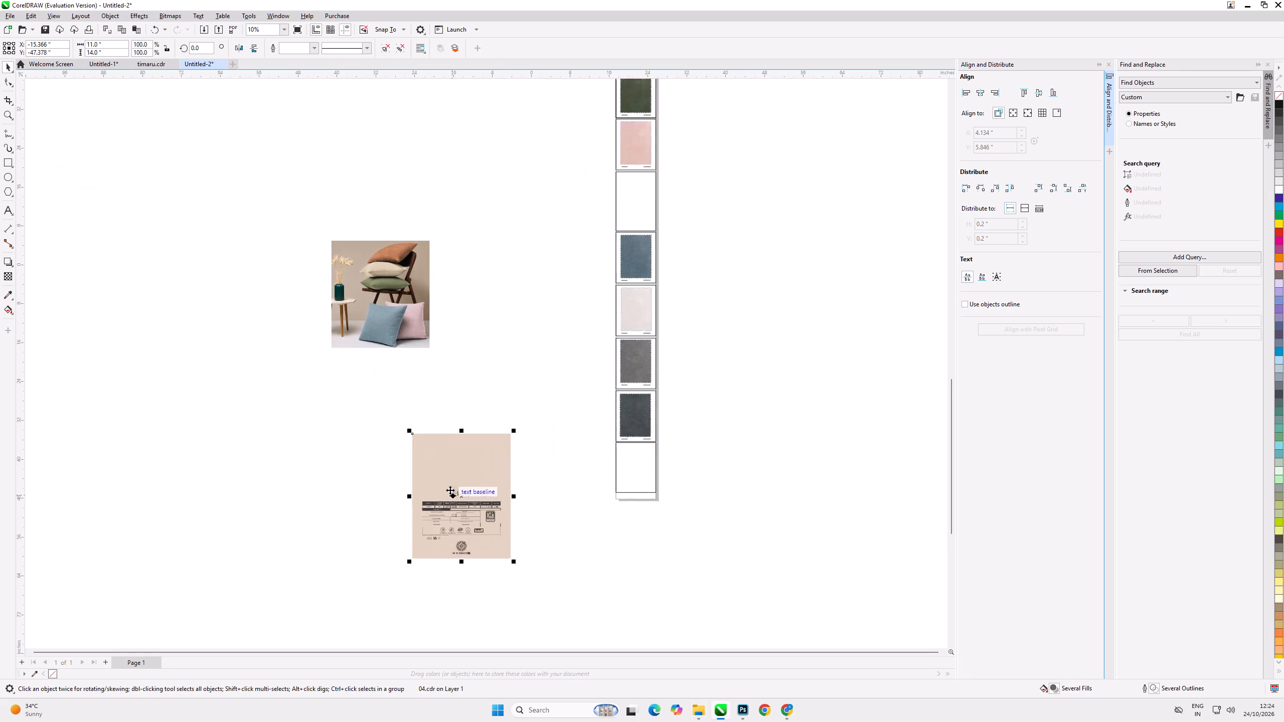
scroll(453, 489, "down", 5)
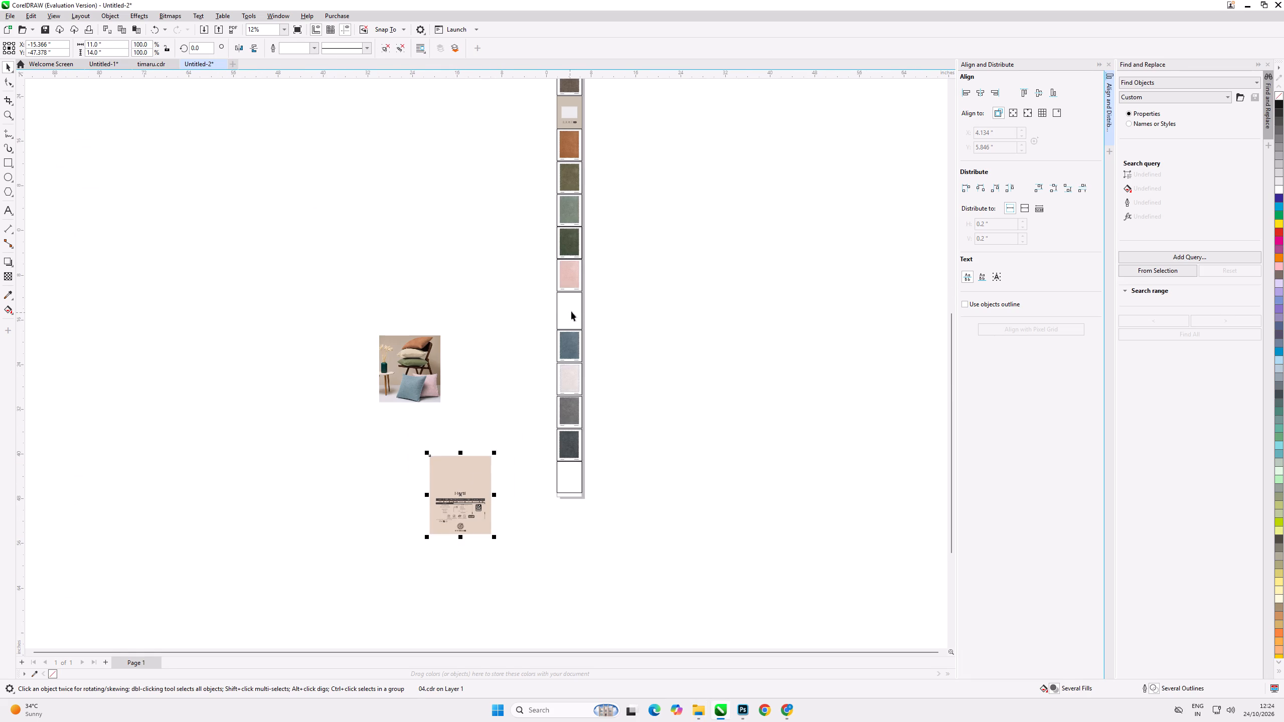
Copy the width of the empty frame below the pink swatch and set the cushion image's width to 4.459 in, with the ratio locked.
left_click(571, 311)
left_click(649, 292)
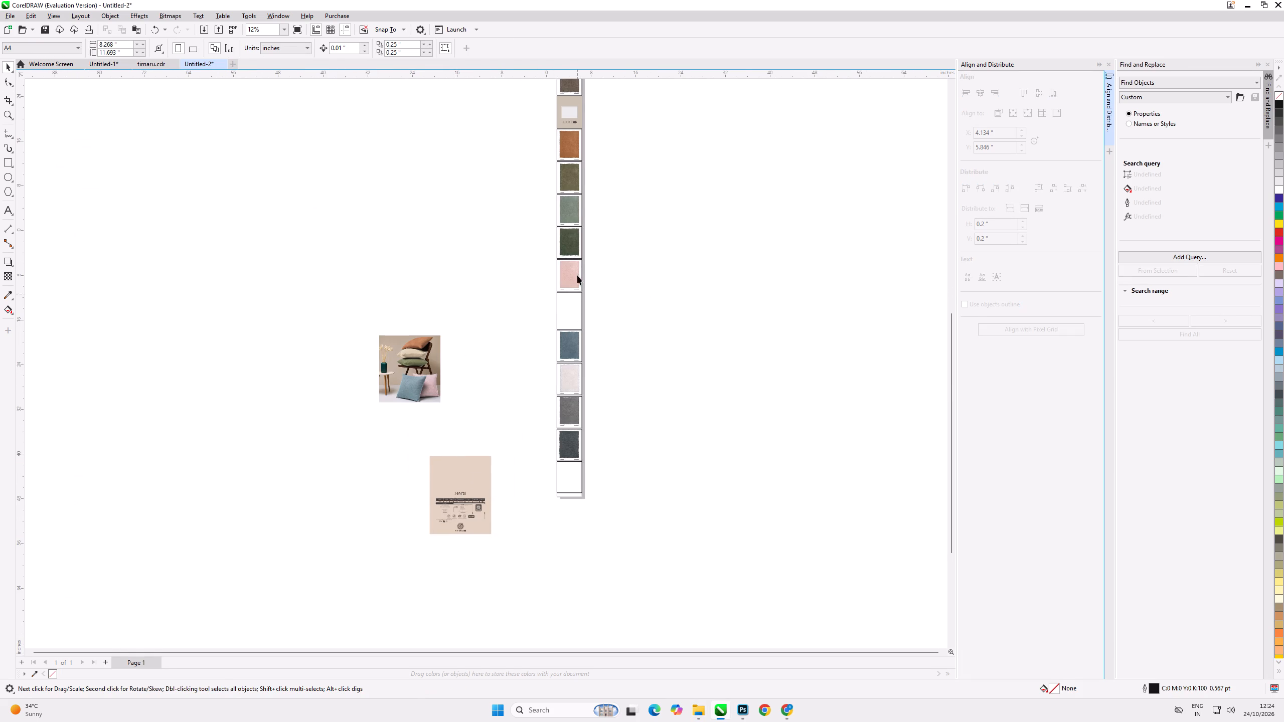
left_click(574, 309)
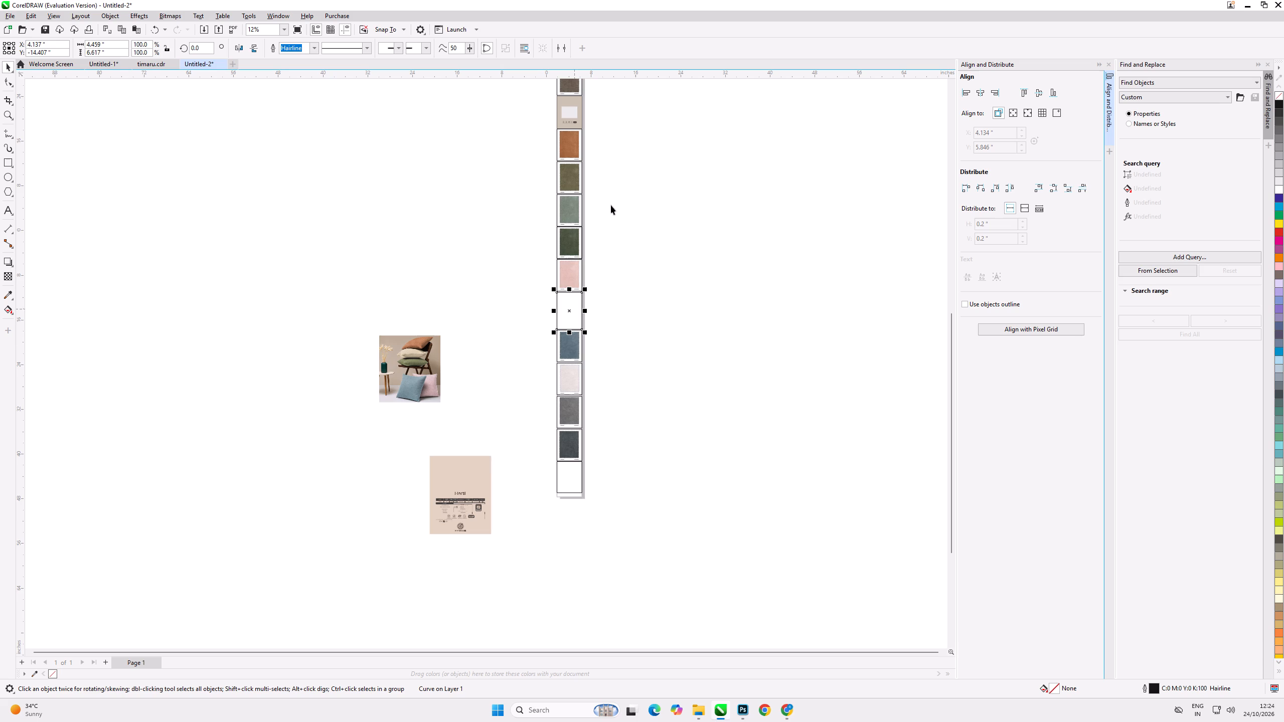
left_click_drag(115, 45, 0, 55)
left_click_drag(0, 55, 9, 35)
key("ctrl+c")
left_click(417, 381)
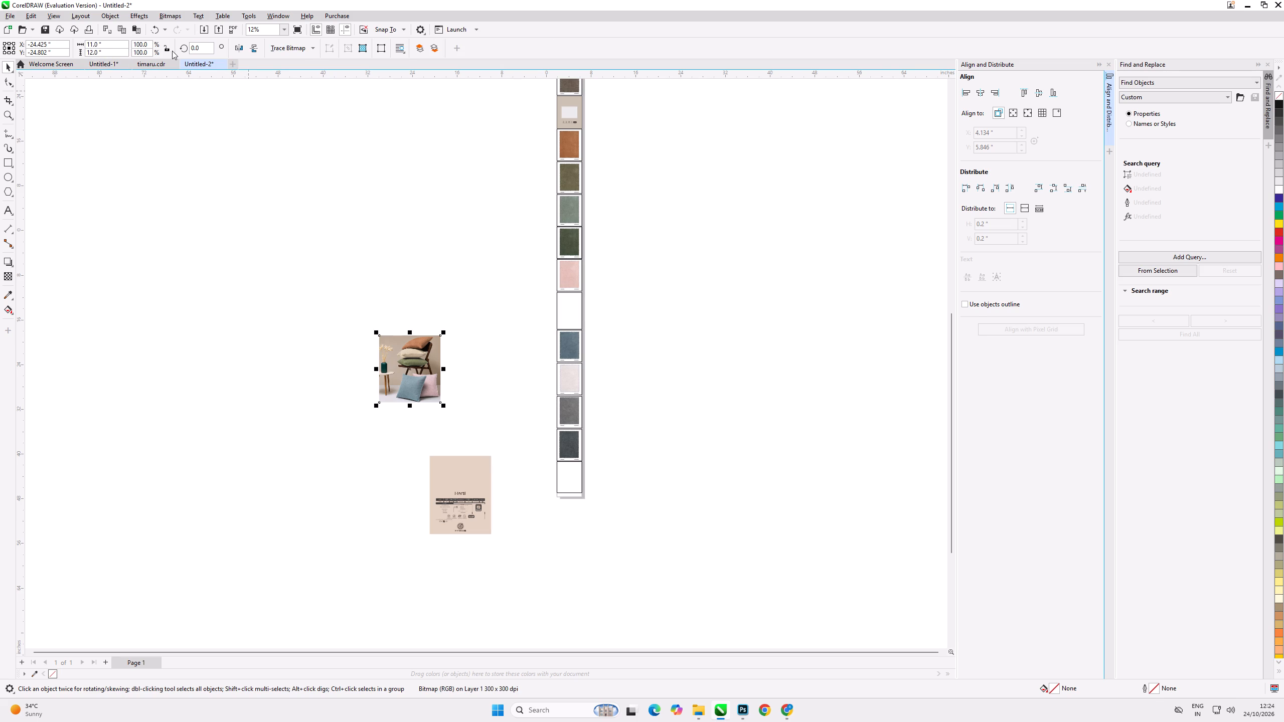
left_click(170, 51)
left_click_drag(116, 45, 0, 30)
key("ctrl+v")
key("Return")
Delete the empty frame between the pink and blue swatches.
scroll(479, 369, "up", 12)
scroll(374, 401, "down", 3)
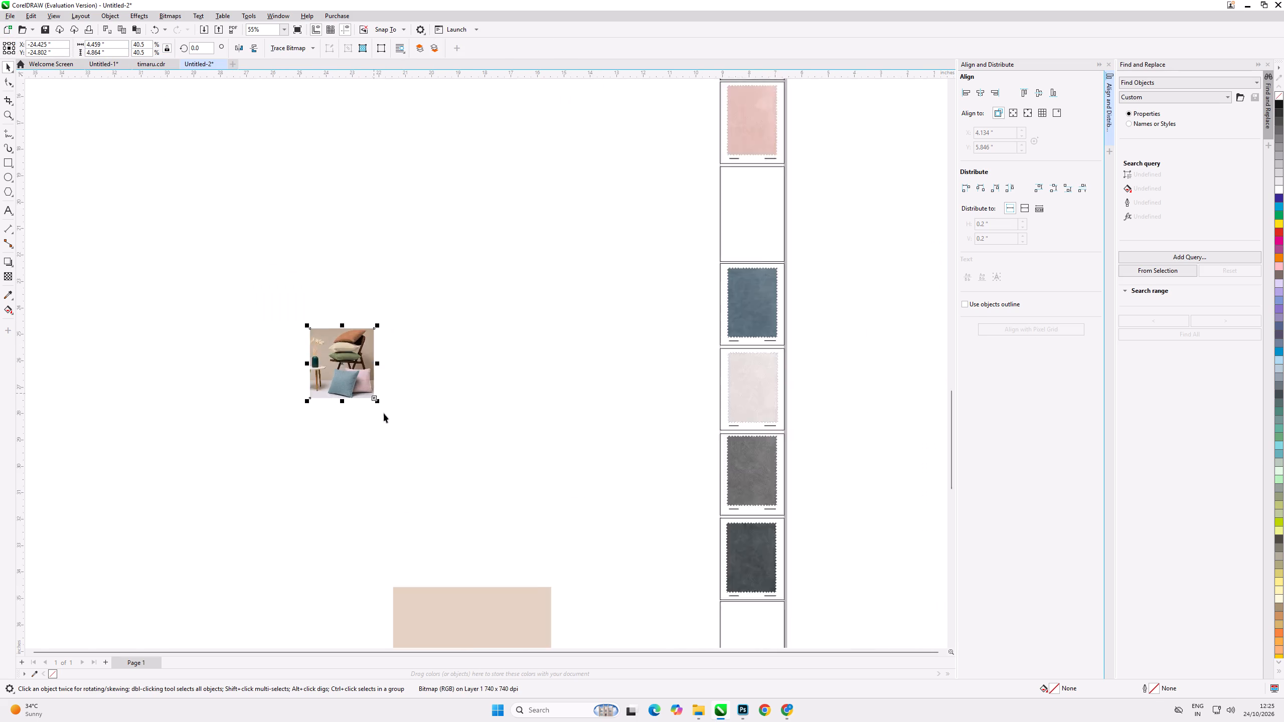
scroll(384, 413, "down", 9)
left_click(546, 325)
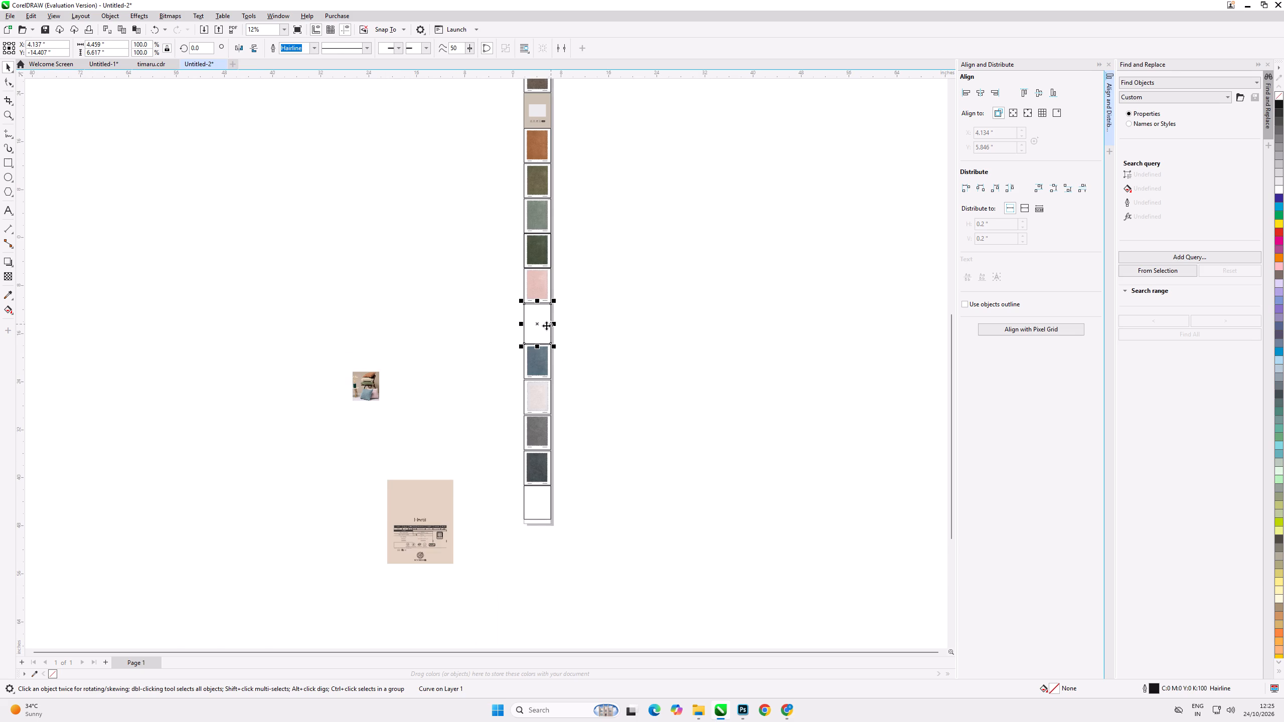
key("Delete")
Align the cushion image's left edge with the pink swatch page's frame.
left_click(368, 388)
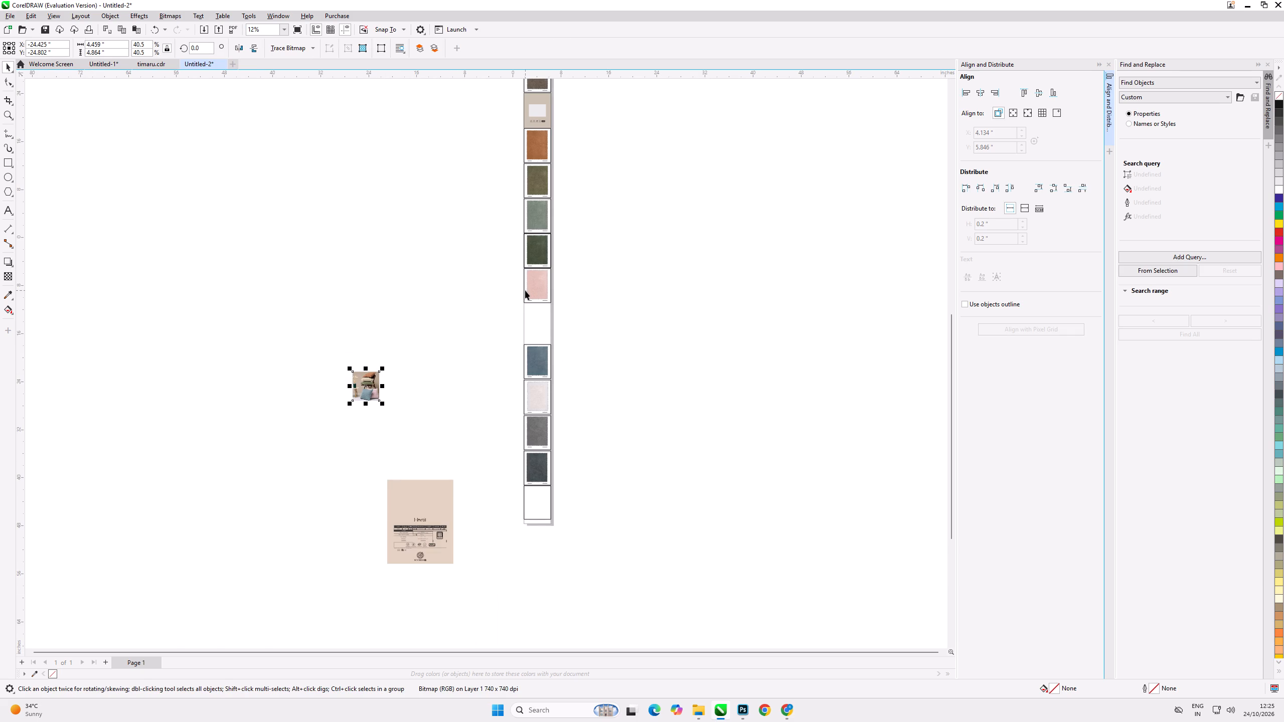
left_click(524, 290, "shift")
left_click(964, 94)
left_click(861, 346)
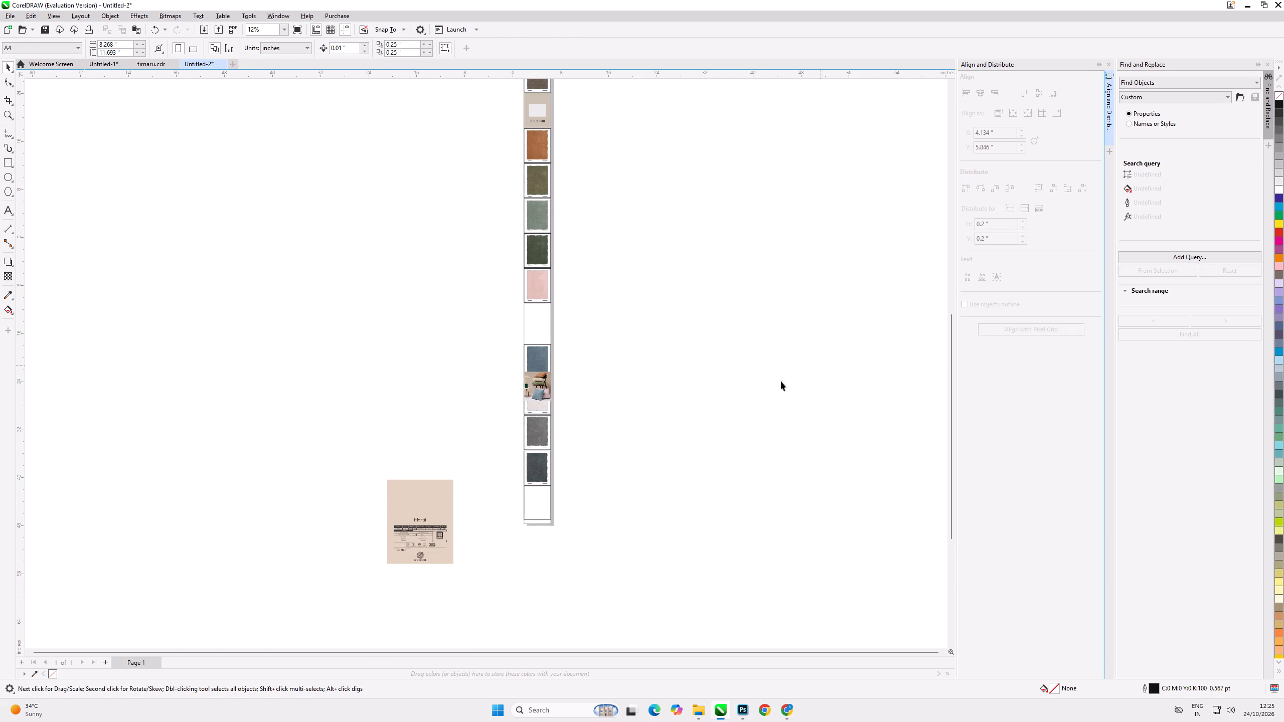
Move the cushion image up into the empty space so it sits just below the pink SR.NO. 10 swatch page.
scroll(566, 416, "up", 6)
left_click_drag(520, 379, 529, 230)
scroll(534, 129, "up", 16)
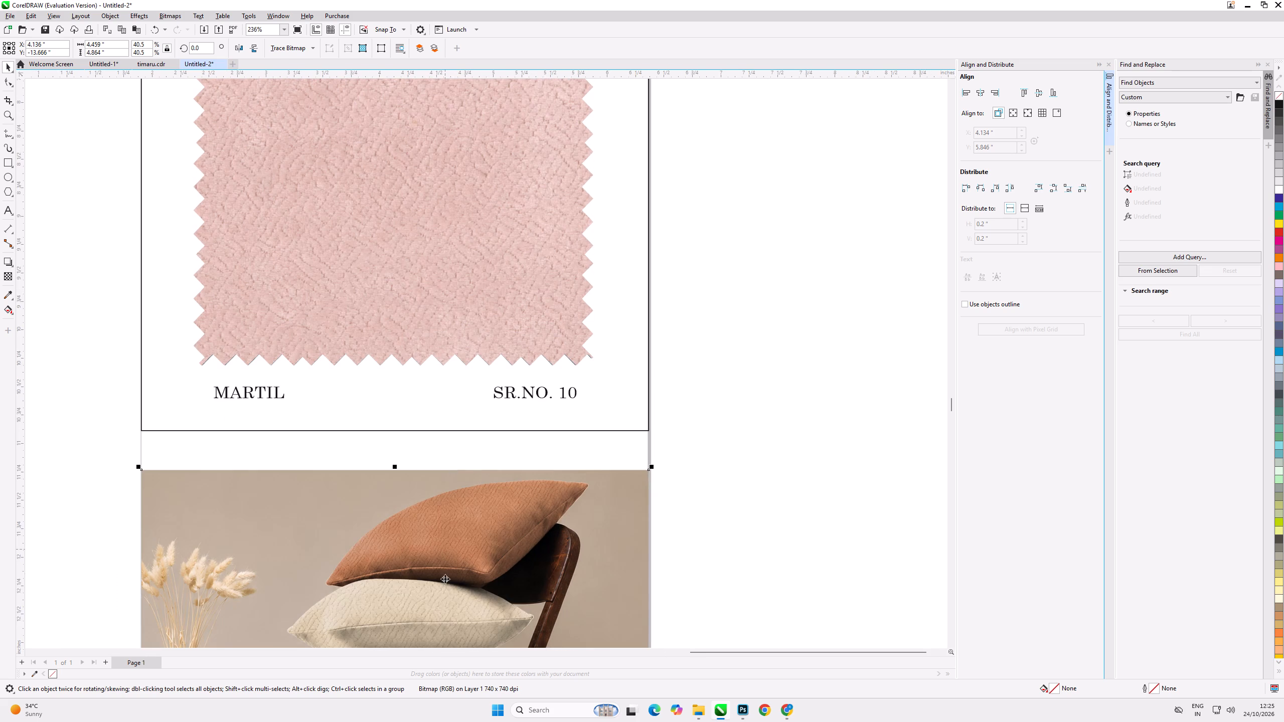
left_click_drag(450, 579, 445, 553)
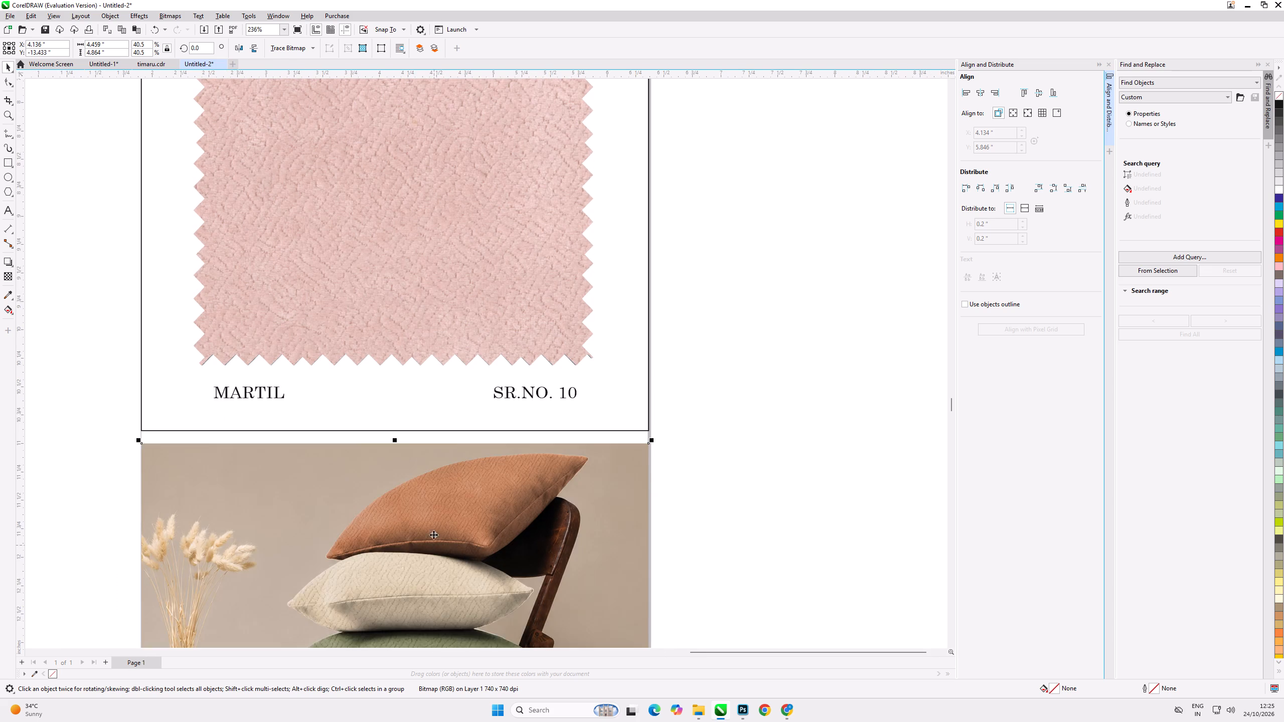
scroll(442, 453, "down", 9)
scroll(499, 386, "up", 1)
scroll(499, 386, "down", 8)
left_click(759, 342)
Move the blue SR.NO. 11 swatch page and all pages below it up together, to just beneath the cushion image.
scroll(432, 193, "up", 1)
scroll(432, 193, "down", 12)
scroll(469, 323, "up", 7)
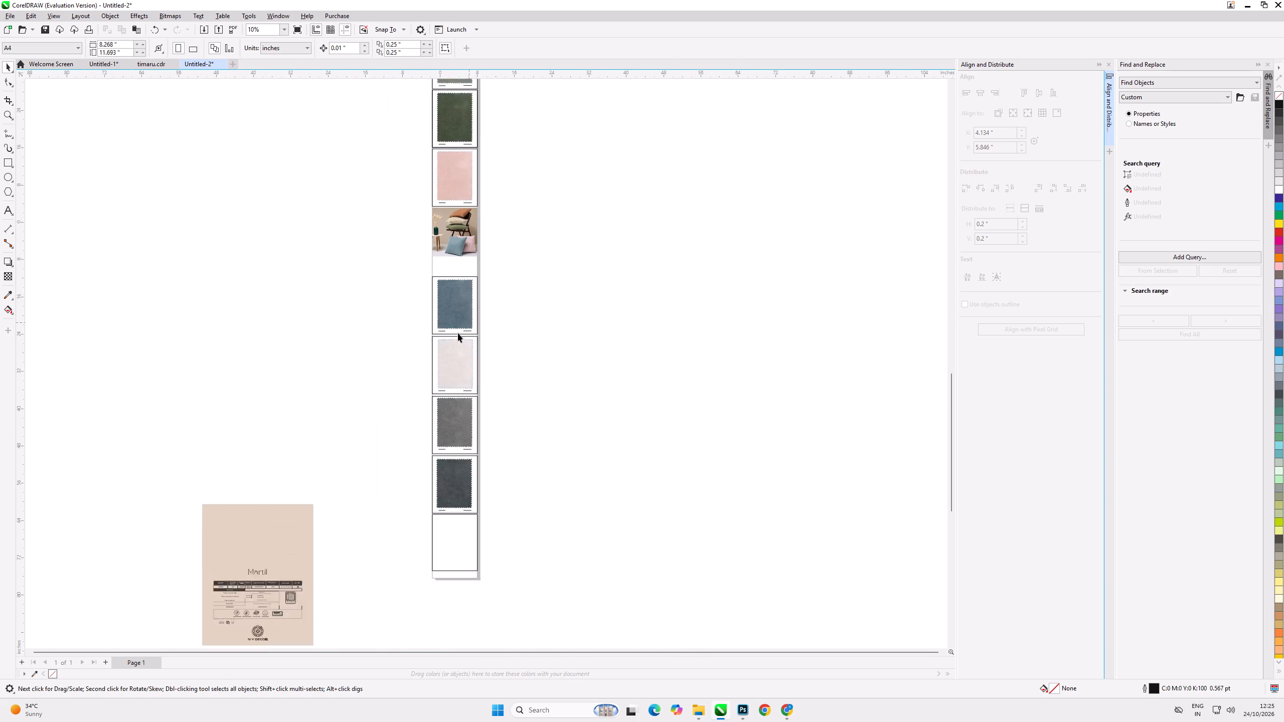
left_click_drag(419, 254, 519, 647)
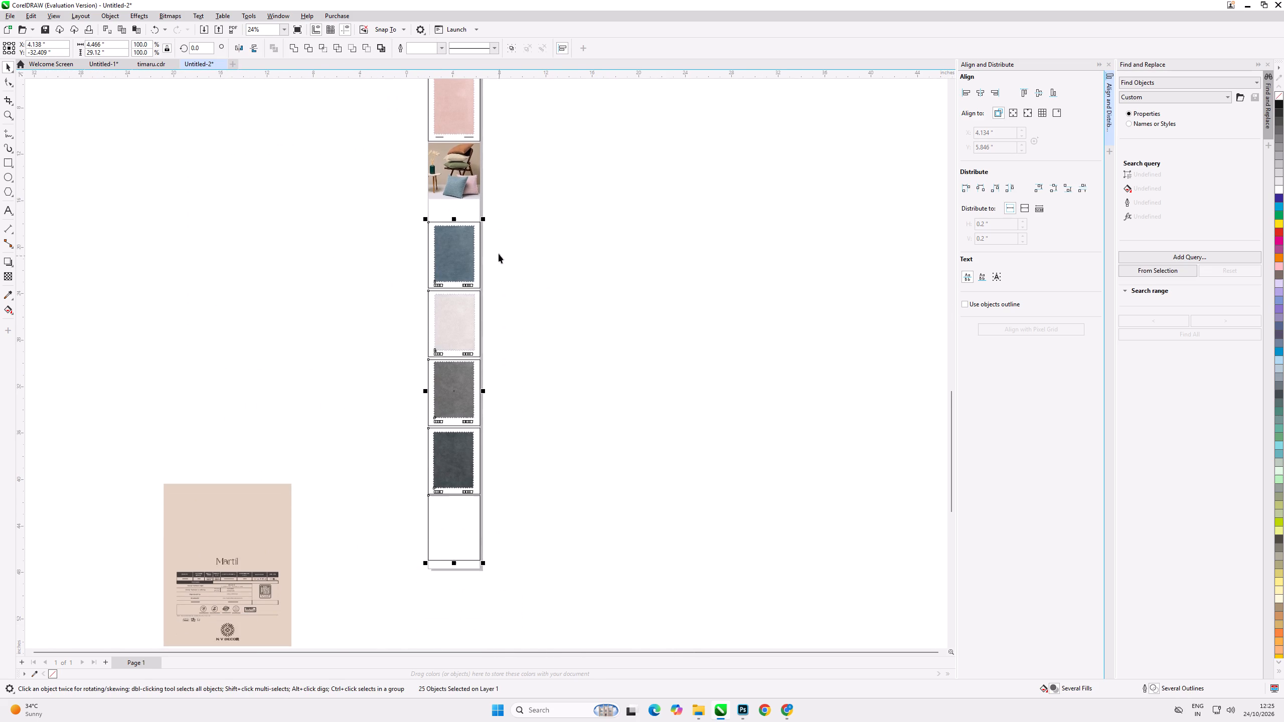
scroll(458, 204, "up", 11)
key("Up")
key("Up")
key("Up")
key("Up")
key("Up")
key("Up")
key("Up")
key("Up")
key("Up")
key("Up")
key("Up")
key("Up")
key("Up")
key("Up")
key("Up")
key("Up")
key("Up")
key("Up")
key("Up")
key("Up")
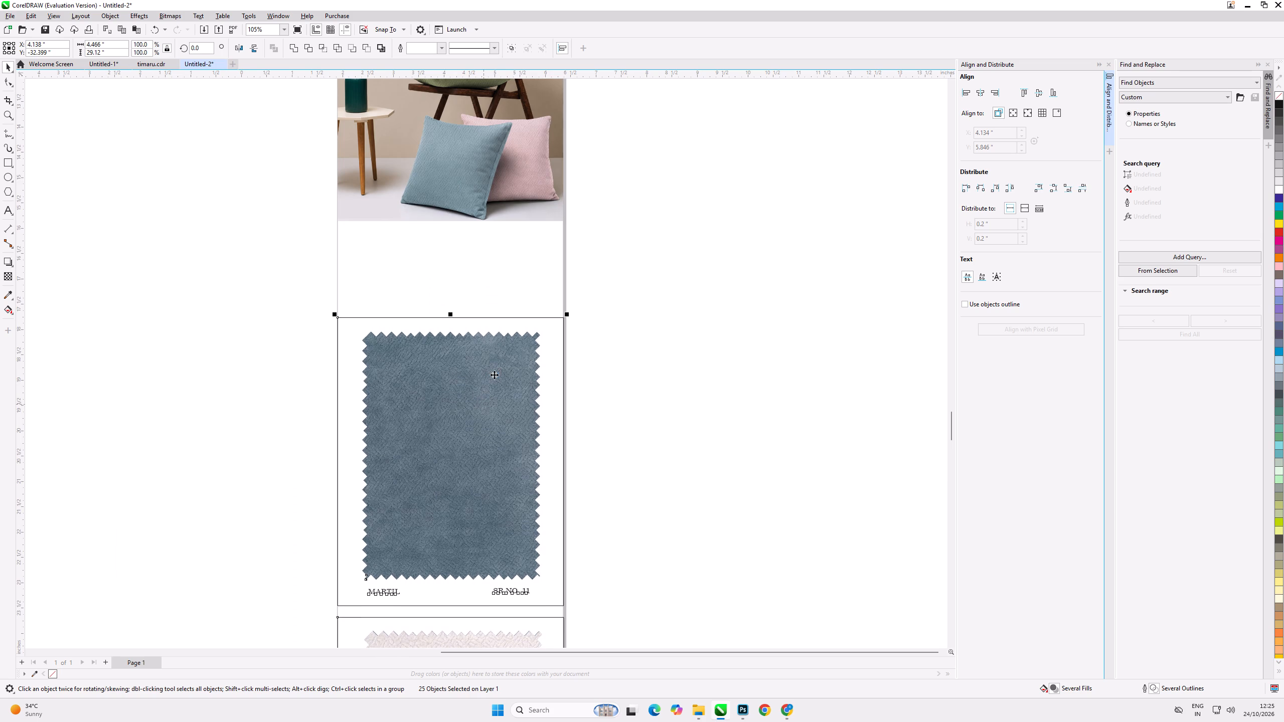
left_click_drag(479, 404, 477, 315)
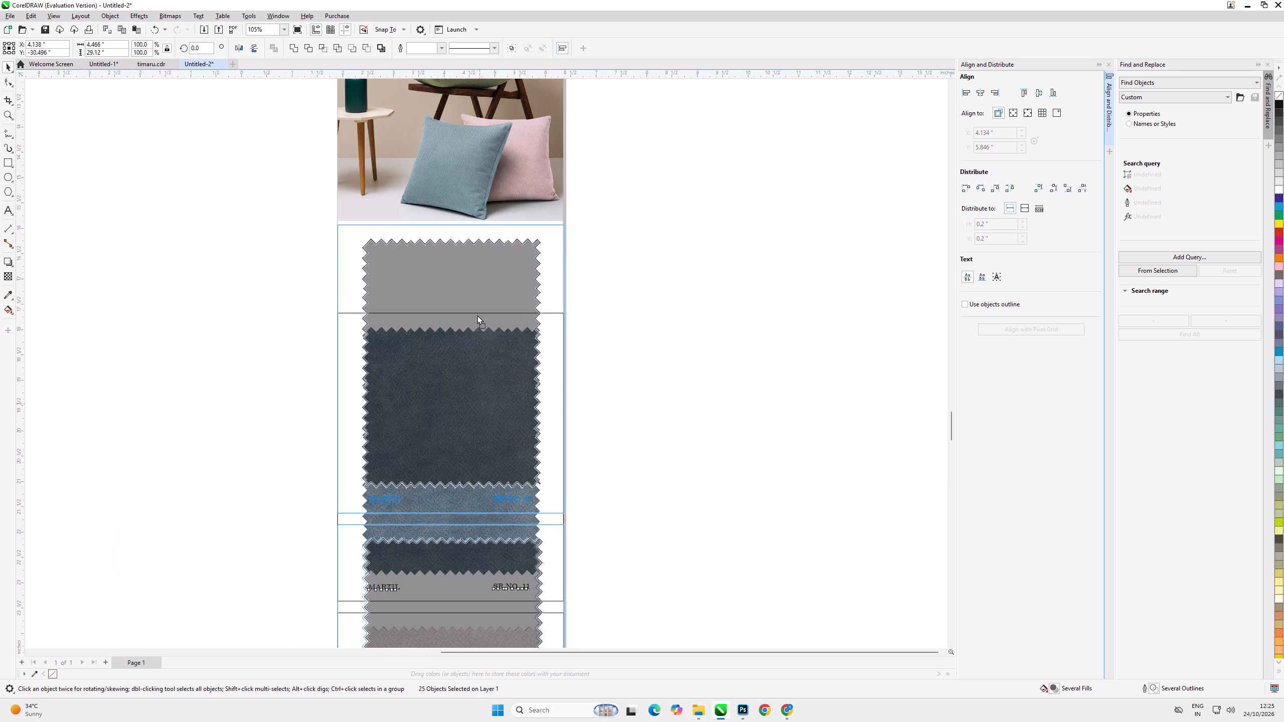
left_click_drag(477, 315, 477, 317)
left_click(721, 349)
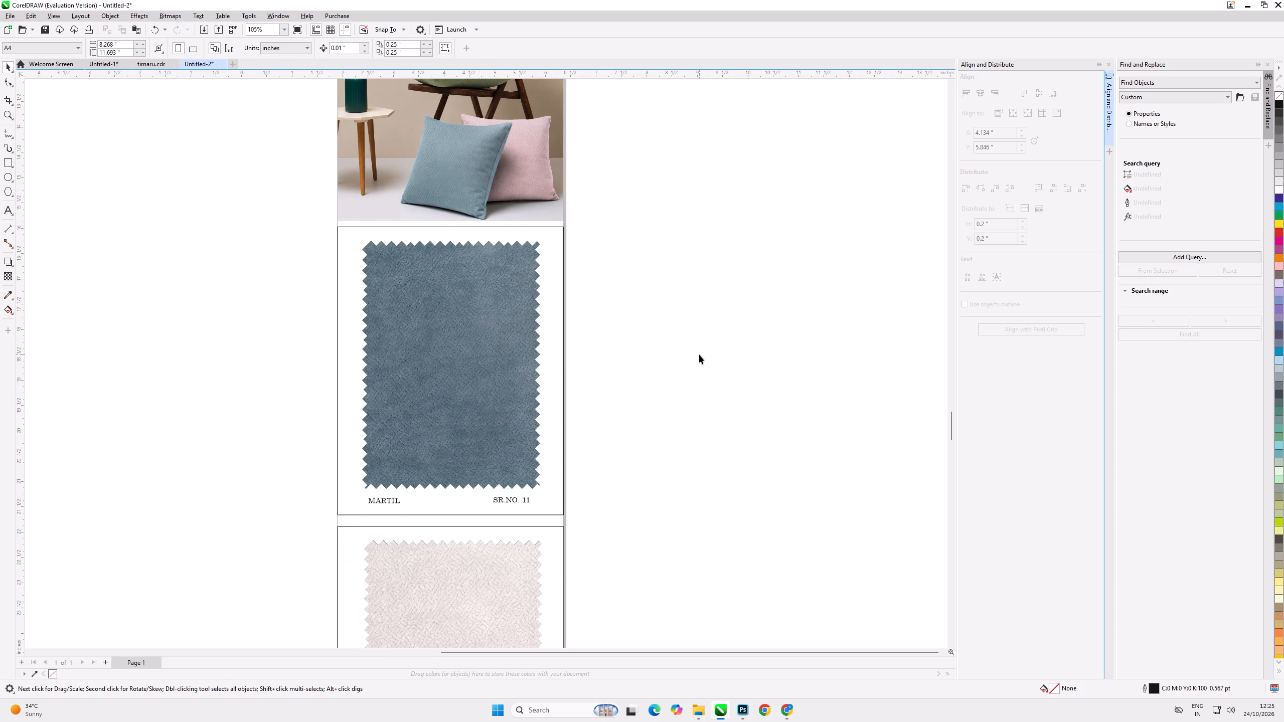
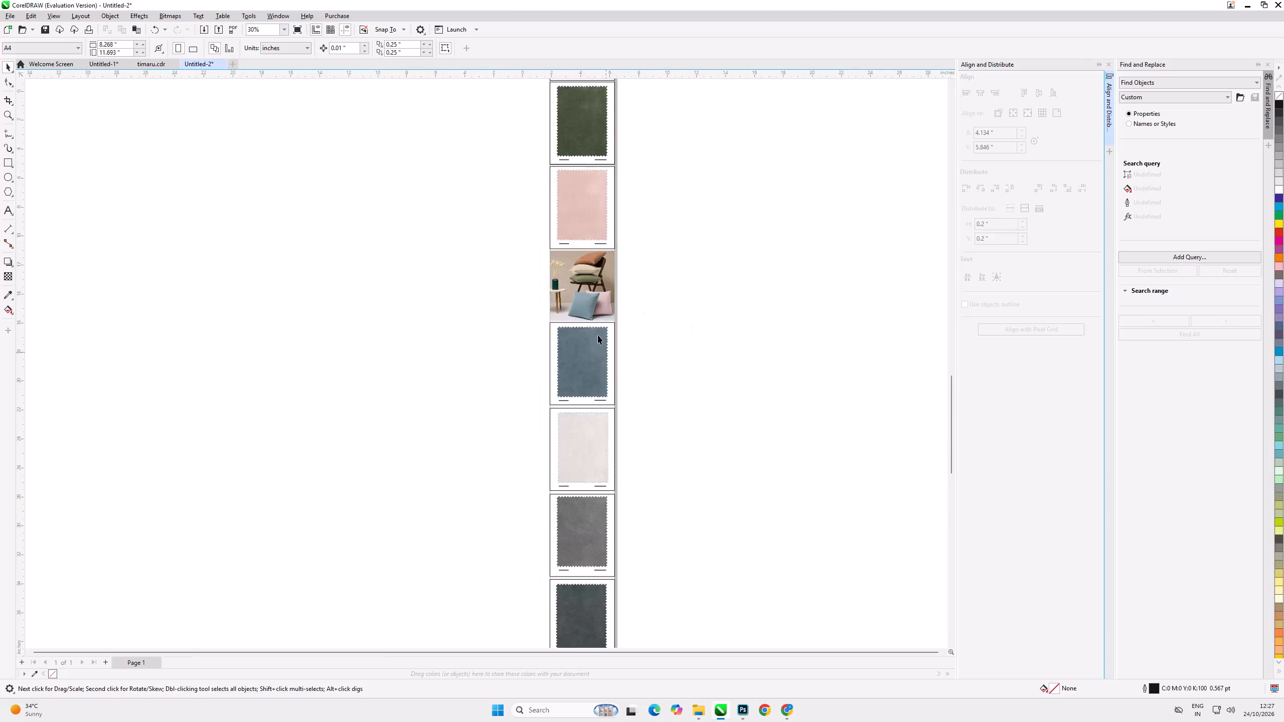
Scale the beige Martil specification page proportionally to 4.462" wide, using the width of the empty frame below the last swatch.
scroll(576, 301, "up", 15)
scroll(522, 322, "down", 6)
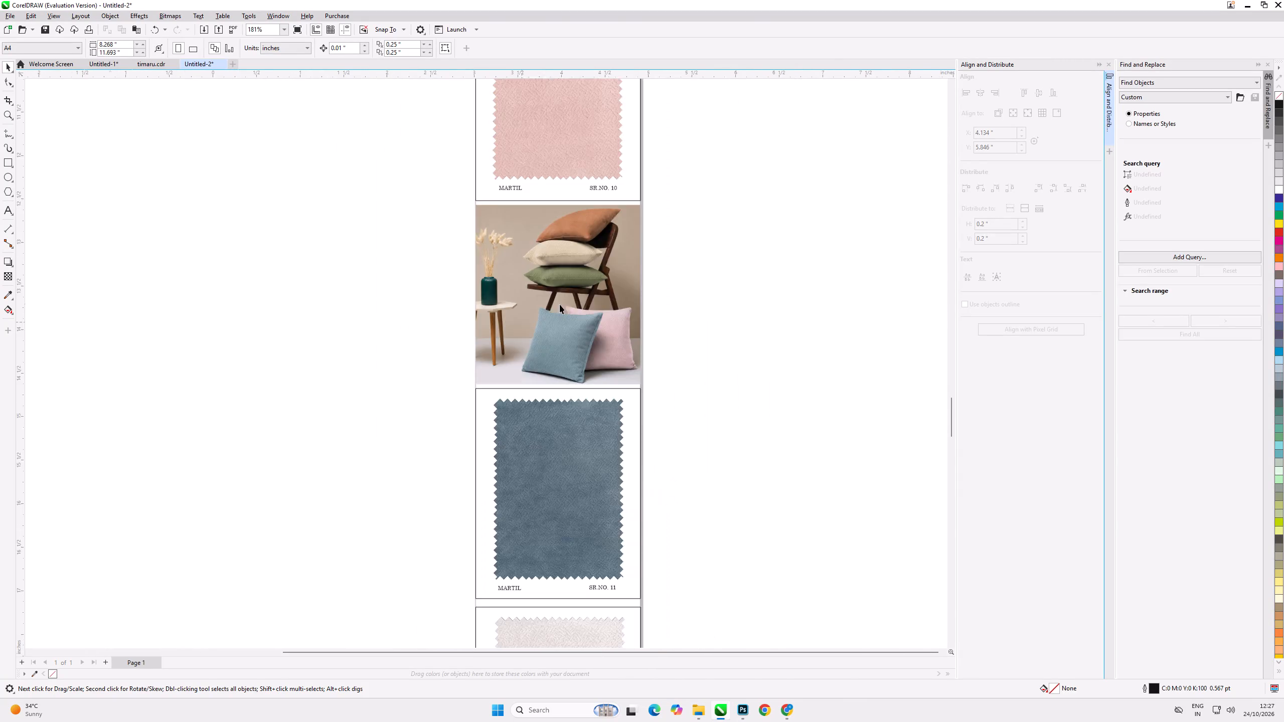
scroll(560, 304, "down", 19)
scroll(601, 376, "up", 6)
left_click(524, 301)
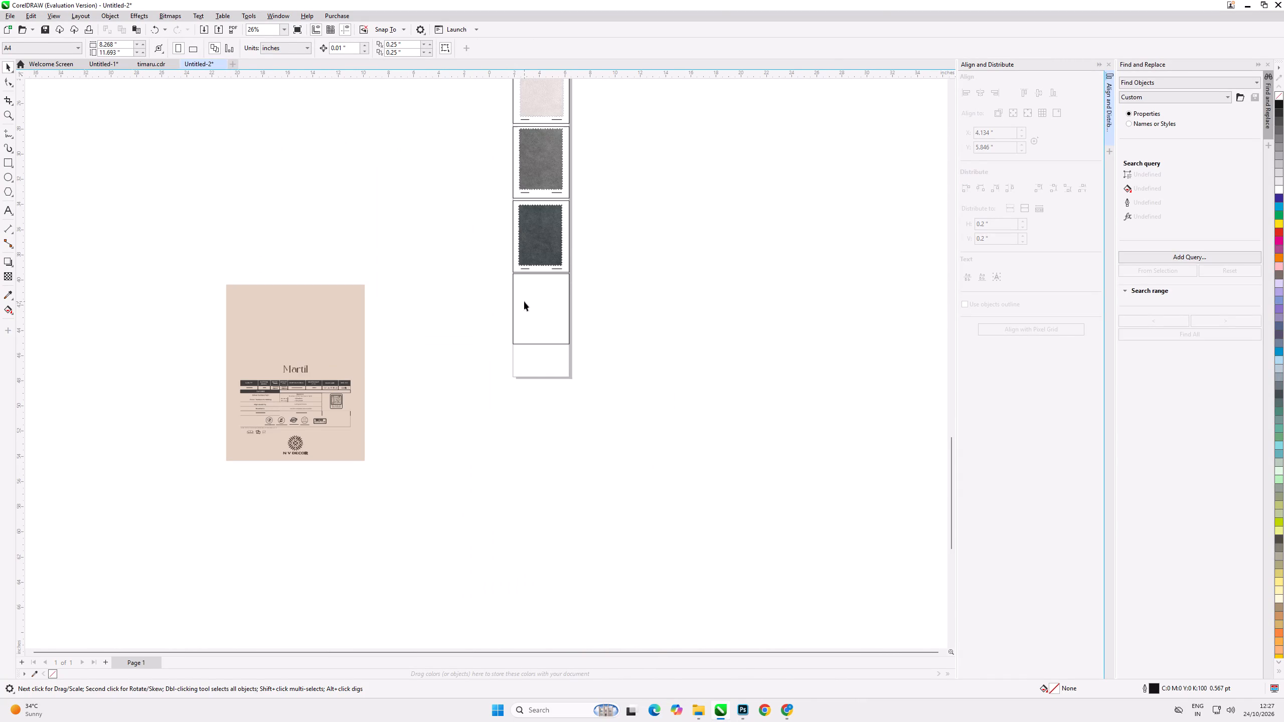
left_click_drag(114, 43, 0, 58)
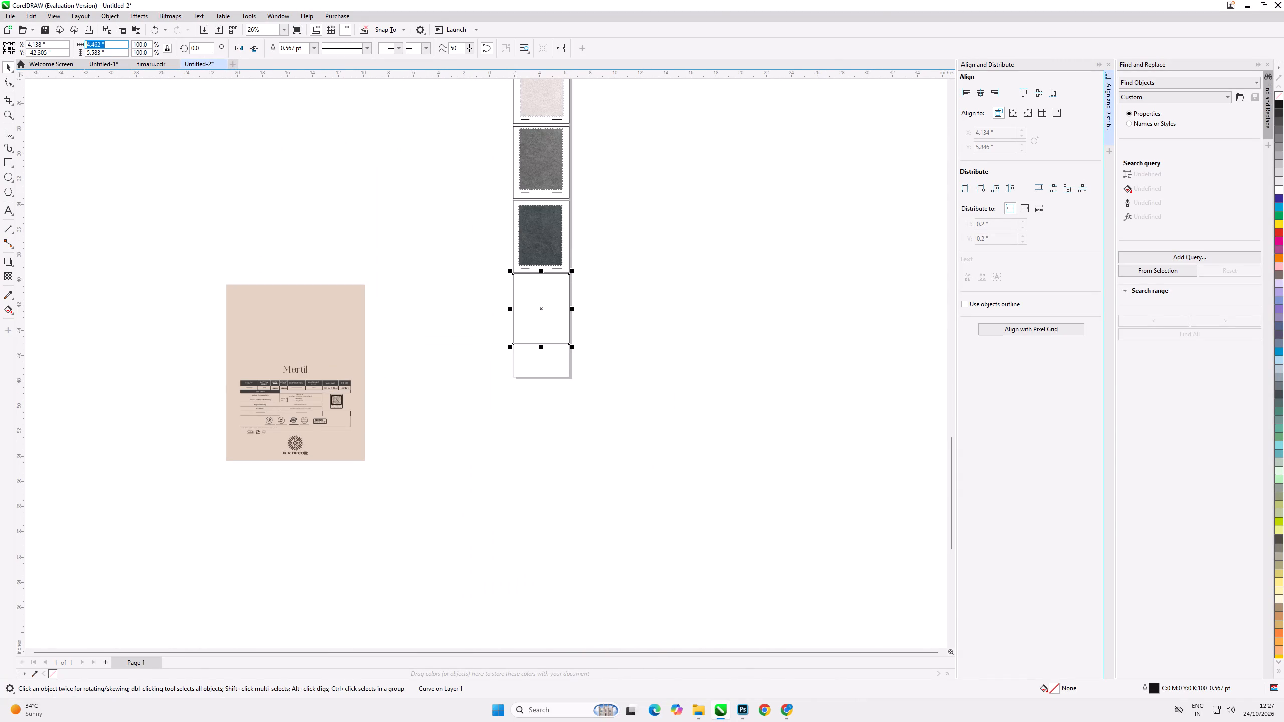
left_click_drag(0, 58, 0, 60)
key("ctrl+c")
left_click(264, 364)
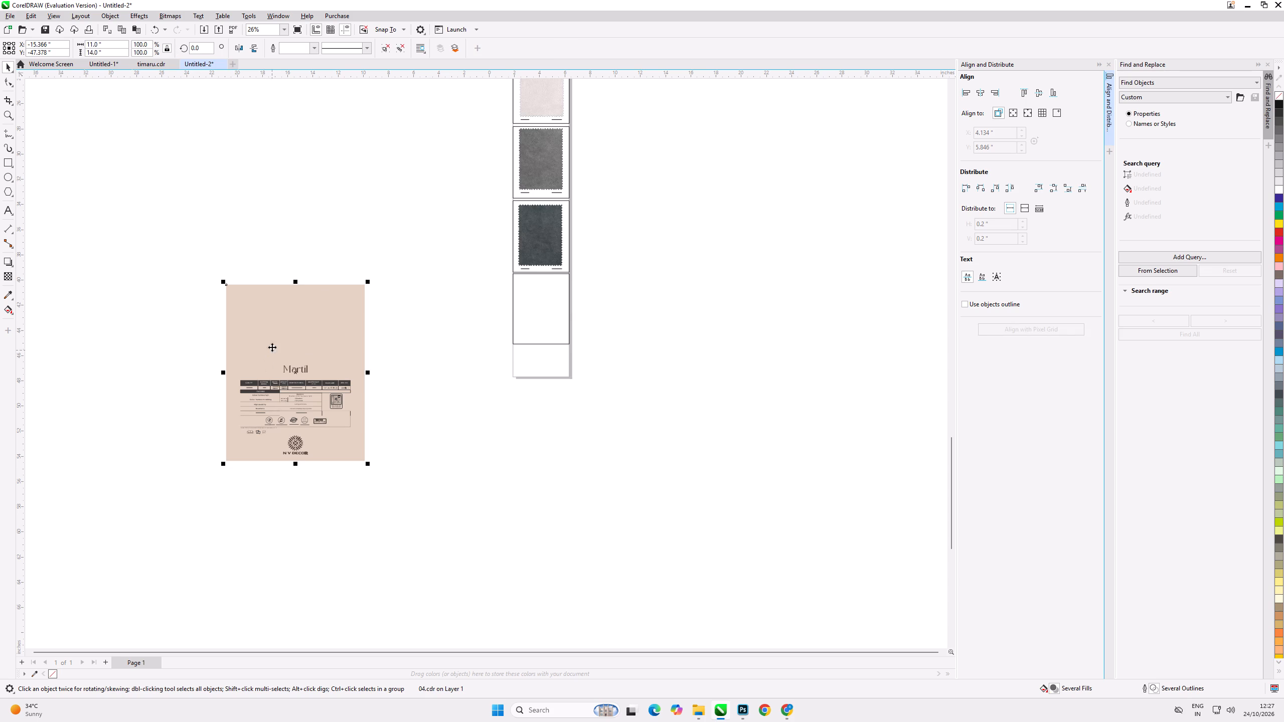
left_click_drag(121, 43, 0, 25)
key("ctrl+v")
key("Return")
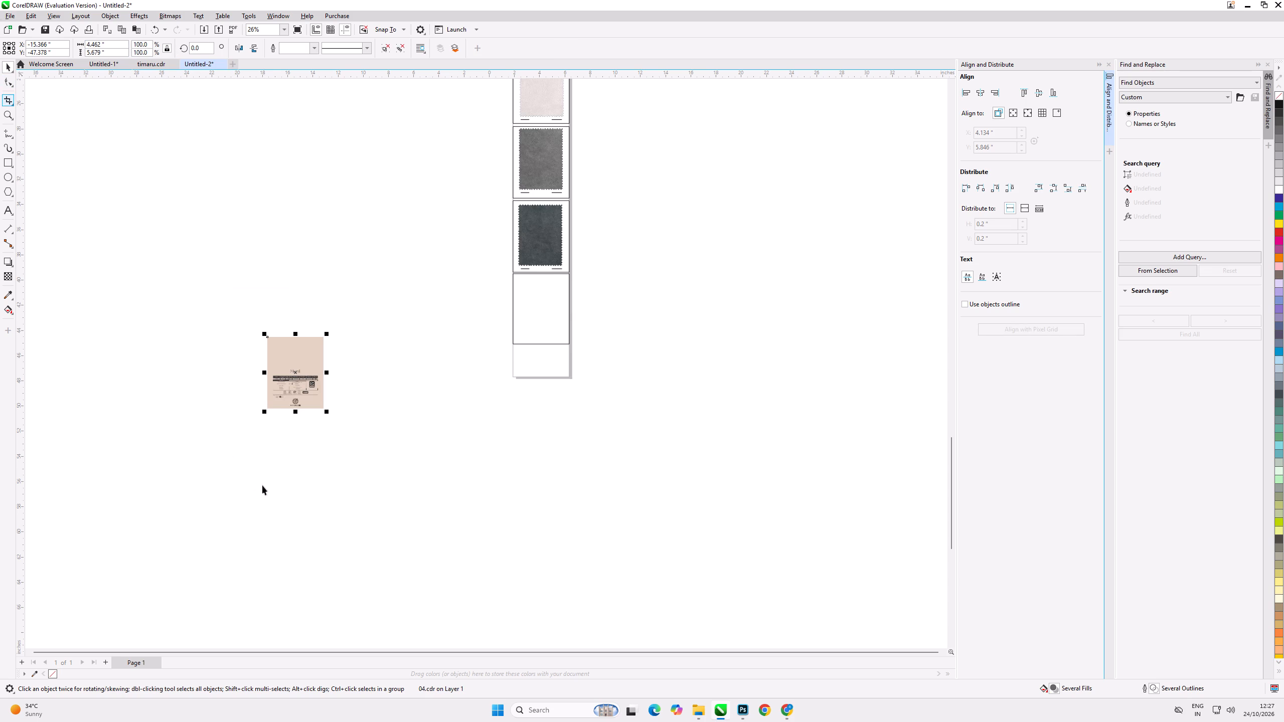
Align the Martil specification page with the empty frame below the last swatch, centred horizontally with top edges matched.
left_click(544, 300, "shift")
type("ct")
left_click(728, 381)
Move the Martil specification page off the frame onto the blank area beside it, and select the exposed empty frame.
scroll(495, 313, "up", 14)
scroll(566, 434, "down", 5)
left_click_drag(578, 391, 578, 428)
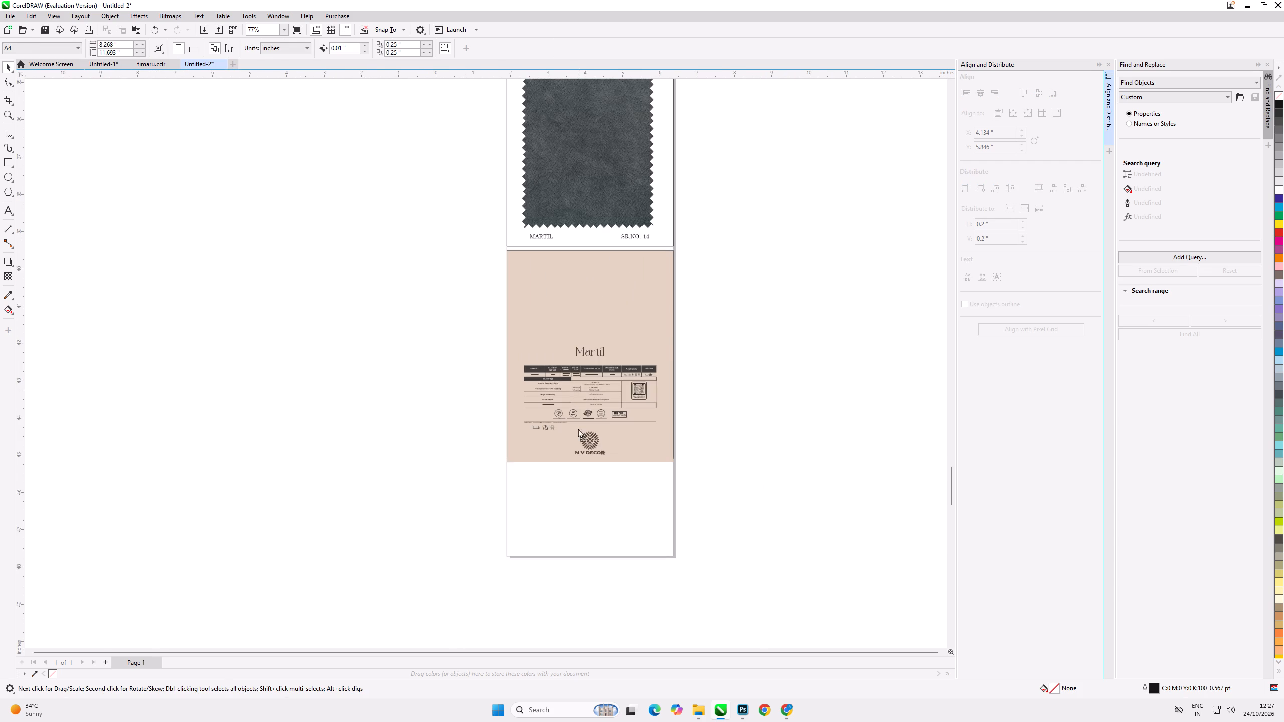
left_click_drag(578, 428, 341, 451)
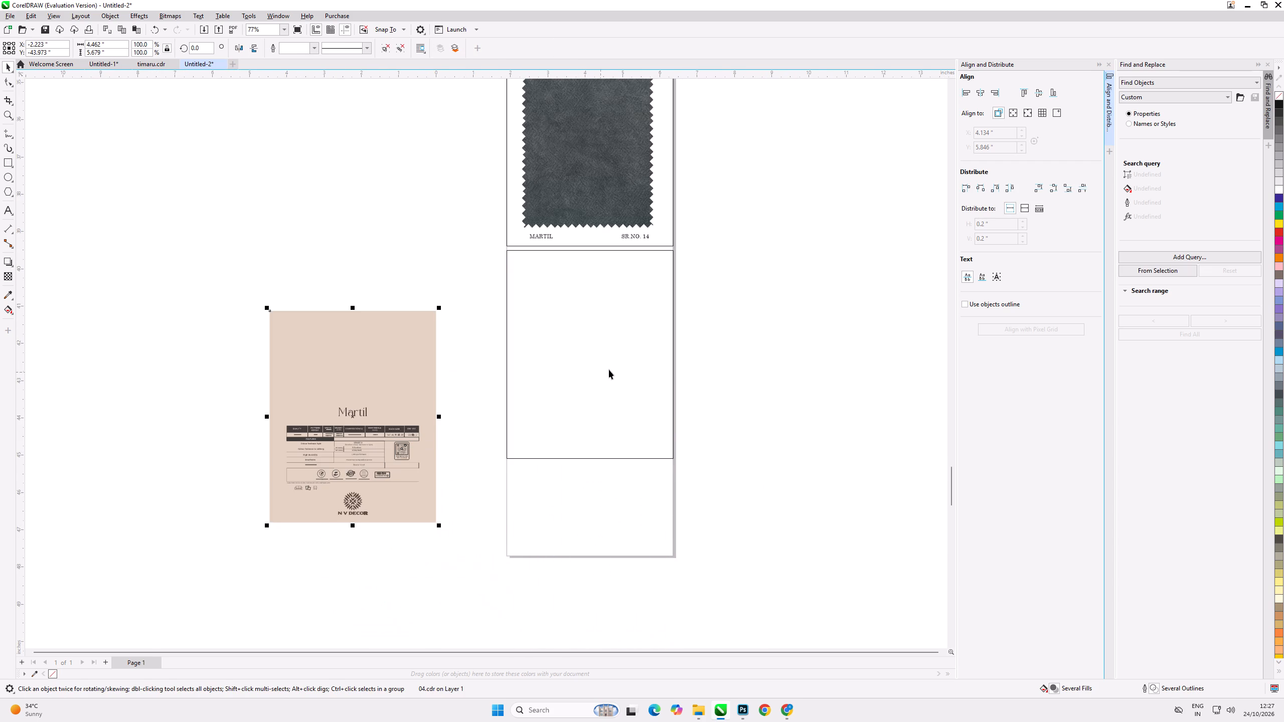
left_click(609, 370)
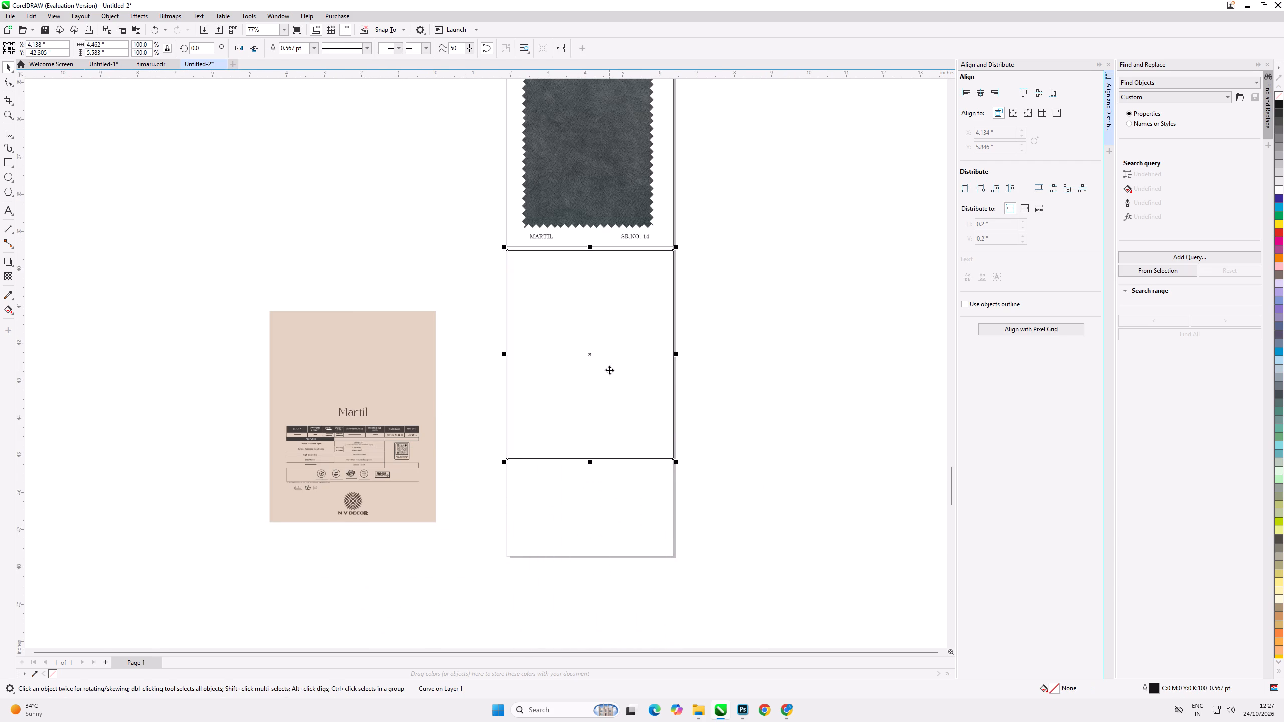
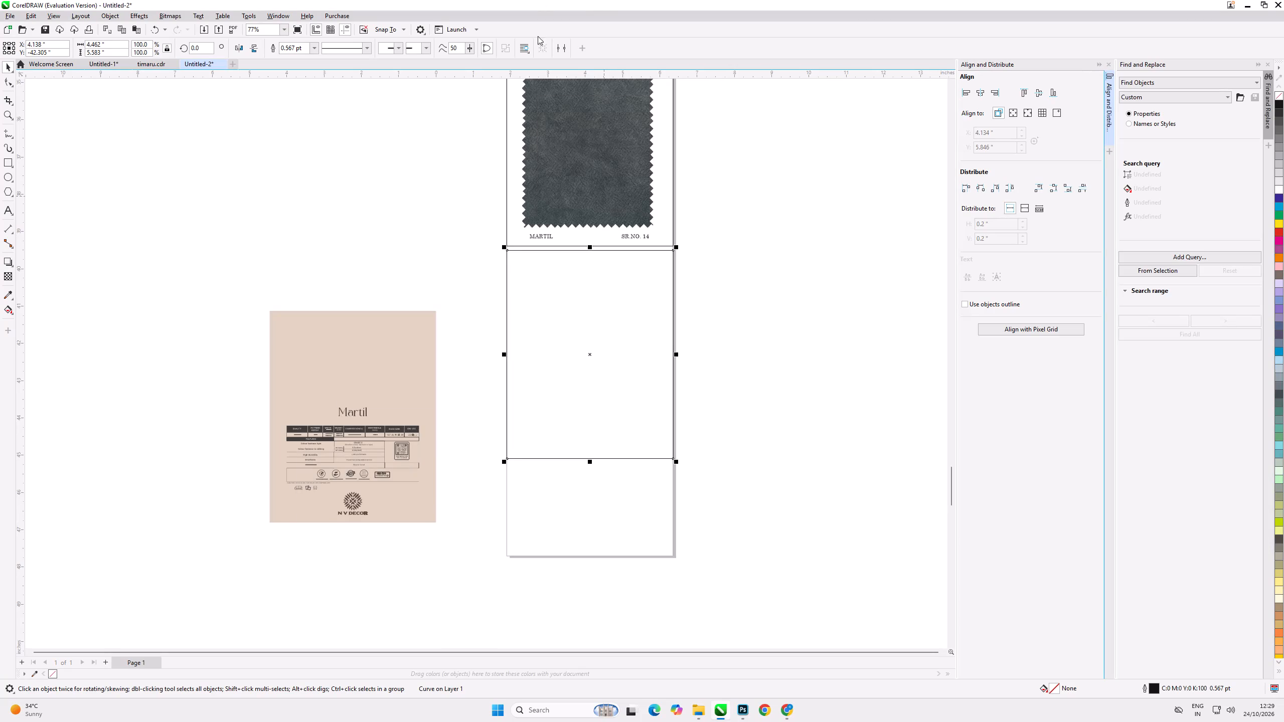
Set the beige Martil specification page's height to 5.583" without keeping proportions, using the height of the empty frame.
left_click(349, 363)
left_click(568, 328, "shift")
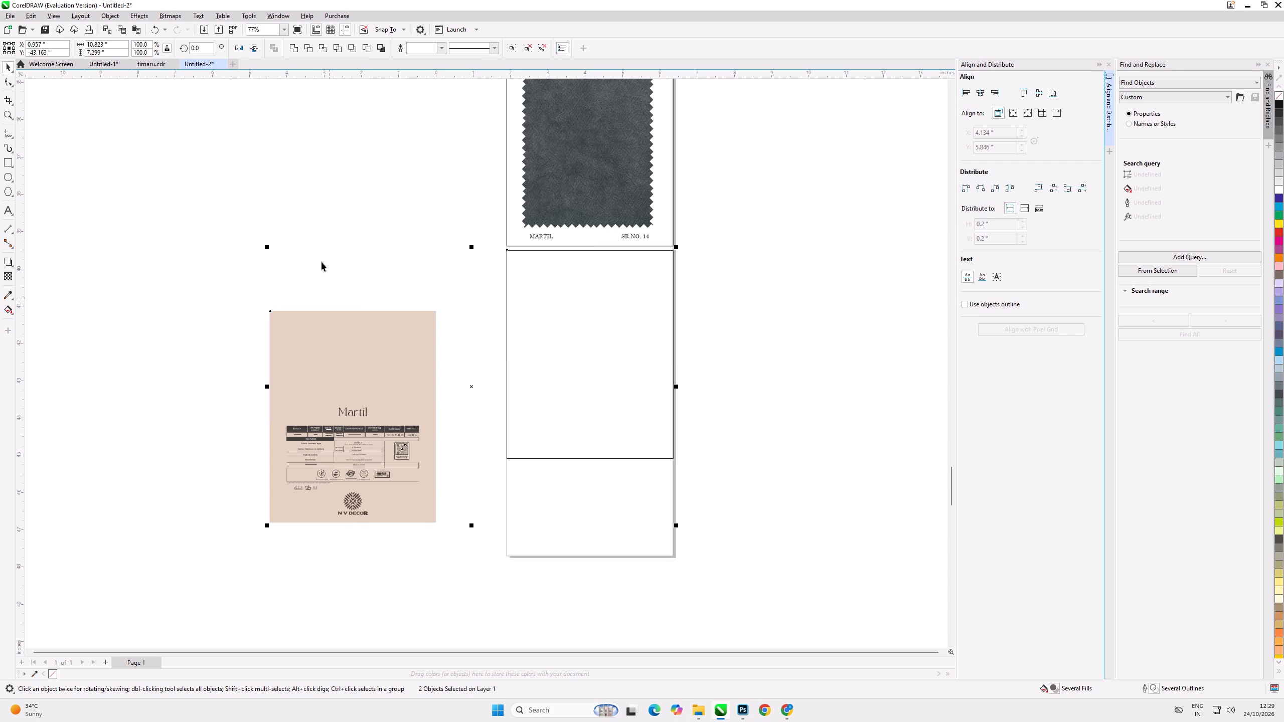
left_click(318, 244)
left_click(560, 350)
left_click_drag(119, 52, 0, 49)
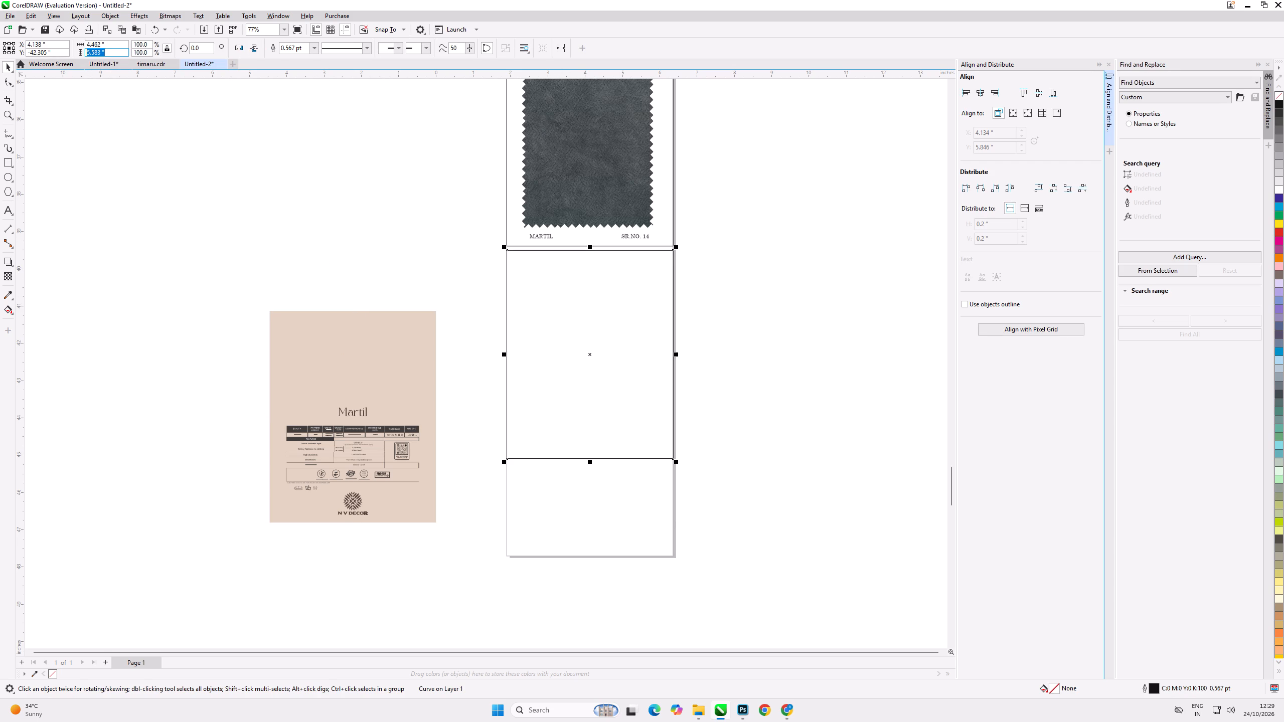
left_click_drag(0, 49, 0, 49)
key("ctrl+c")
left_click(365, 365)
left_click(167, 46)
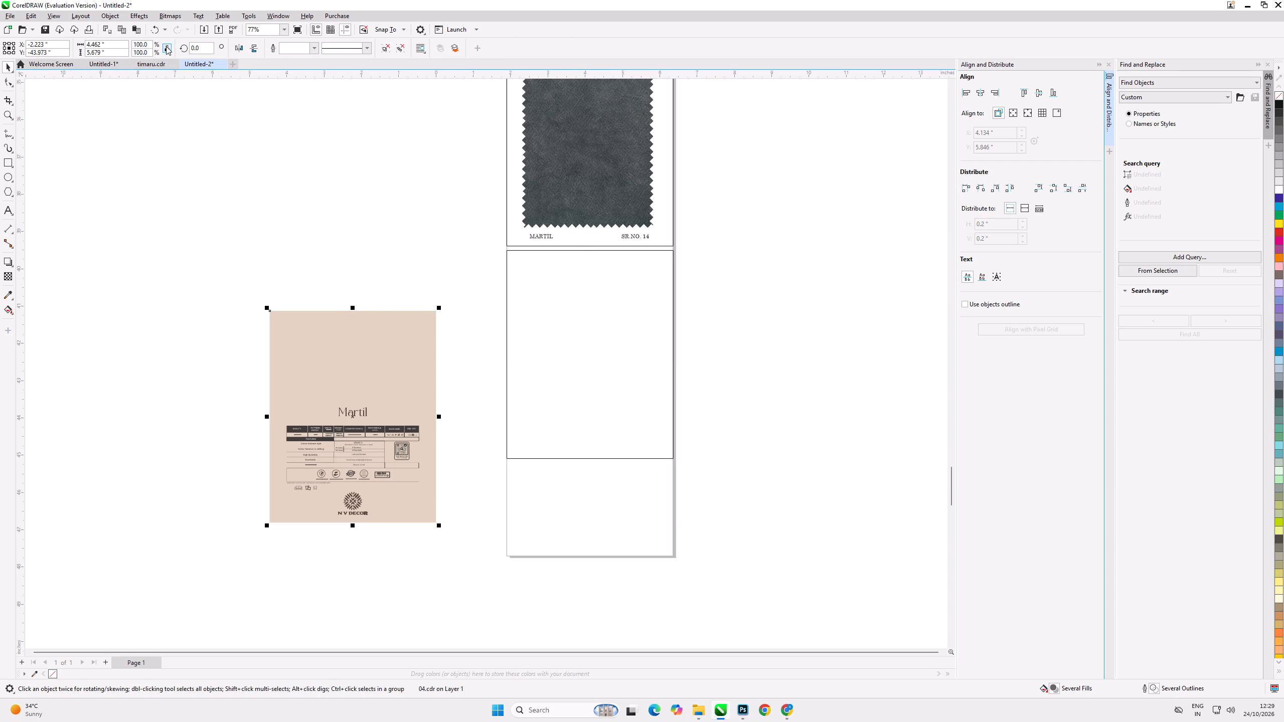
left_click_drag(109, 51, 0, 51)
key("ctrl+v")
key("Return")
Align the specification page with the empty frame below the last swatch, centred horizontally with top edges matched.
left_click(543, 306, "shift")
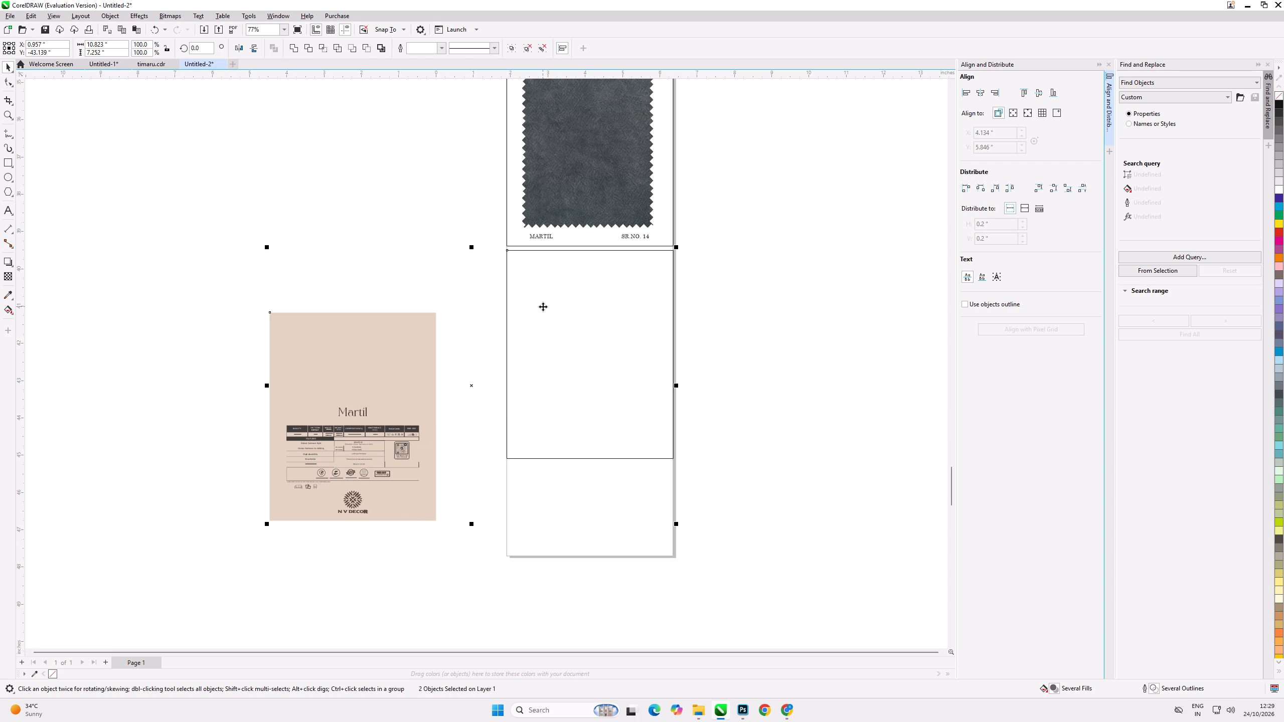
type("ct")
left_click(697, 398)
Group all the objects in the catalogue column, from the cover to the specification page.
scroll(599, 354, "down", 20)
scroll(599, 354, "down", 2)
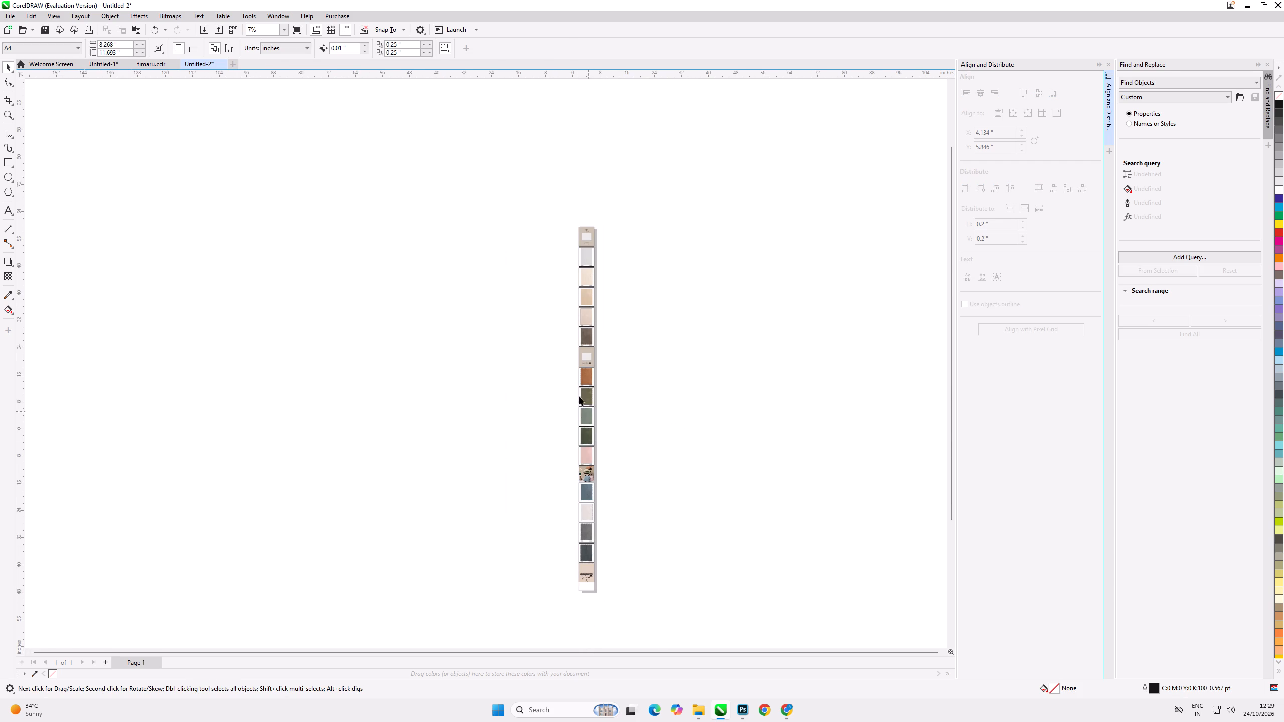
left_click_drag(538, 193, 610, 588)
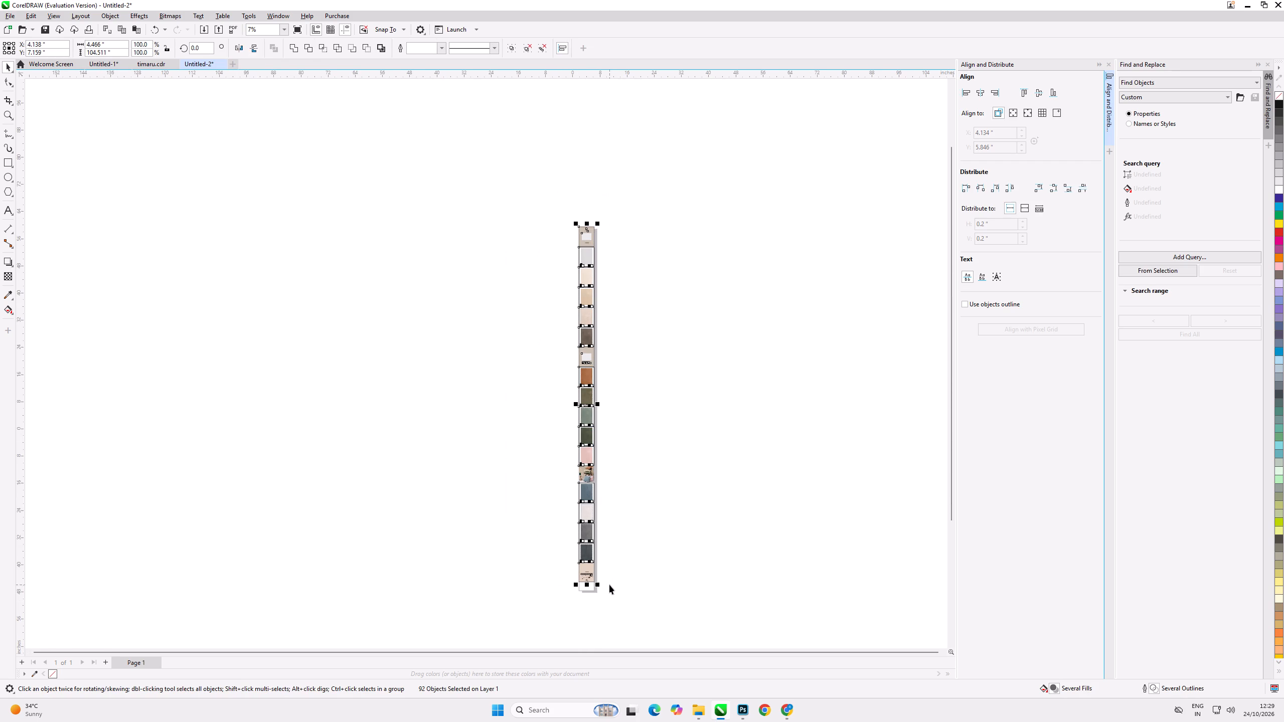
key("ctrl+g")
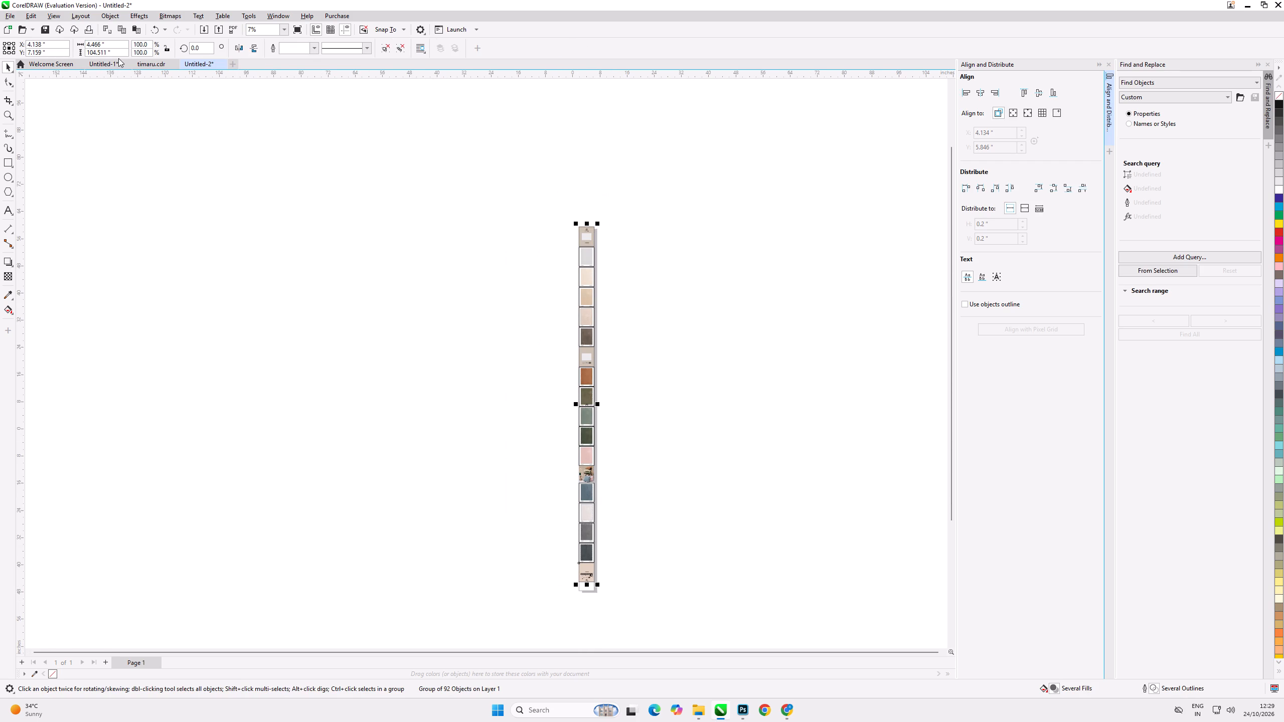
left_click(453, 279)
Set the document page width to 4.466", using the width of the grouped catalogue column.
left_click(591, 286)
left_click_drag(115, 44, 0, 17)
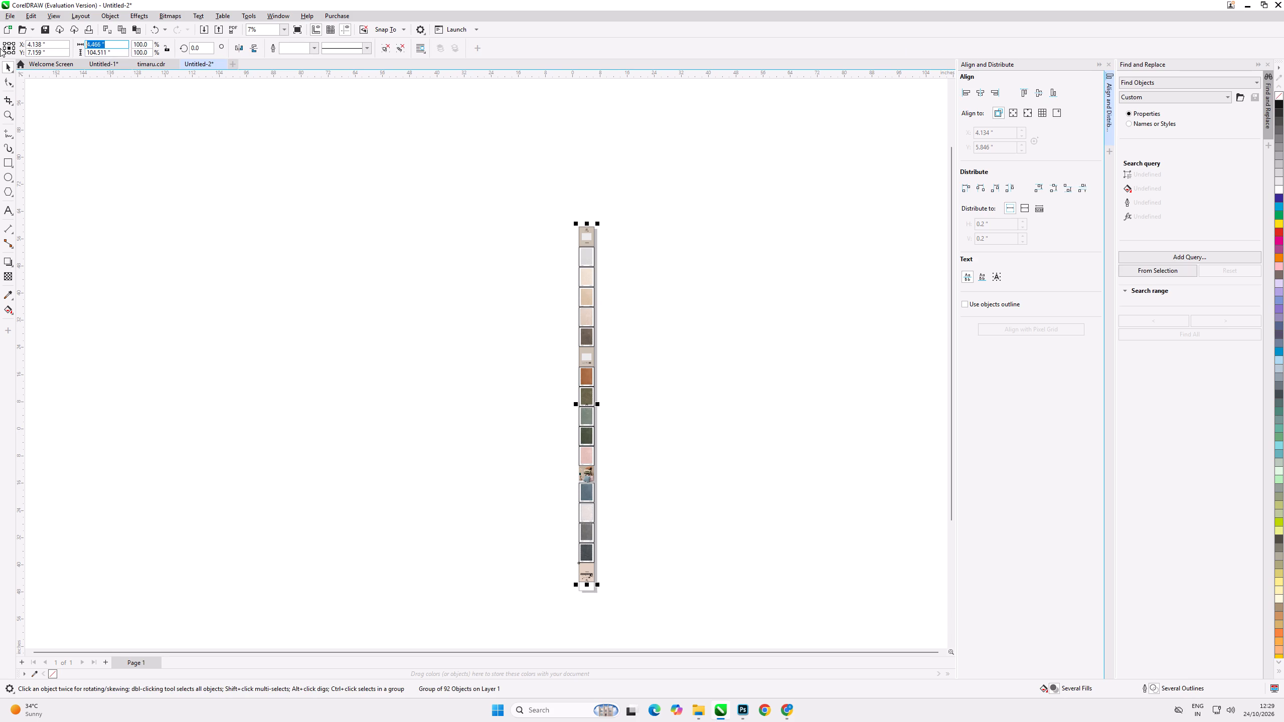
key("ctrl+c")
left_click(378, 201)
left_click(128, 40)
left_click_drag(128, 43, 126, 44)
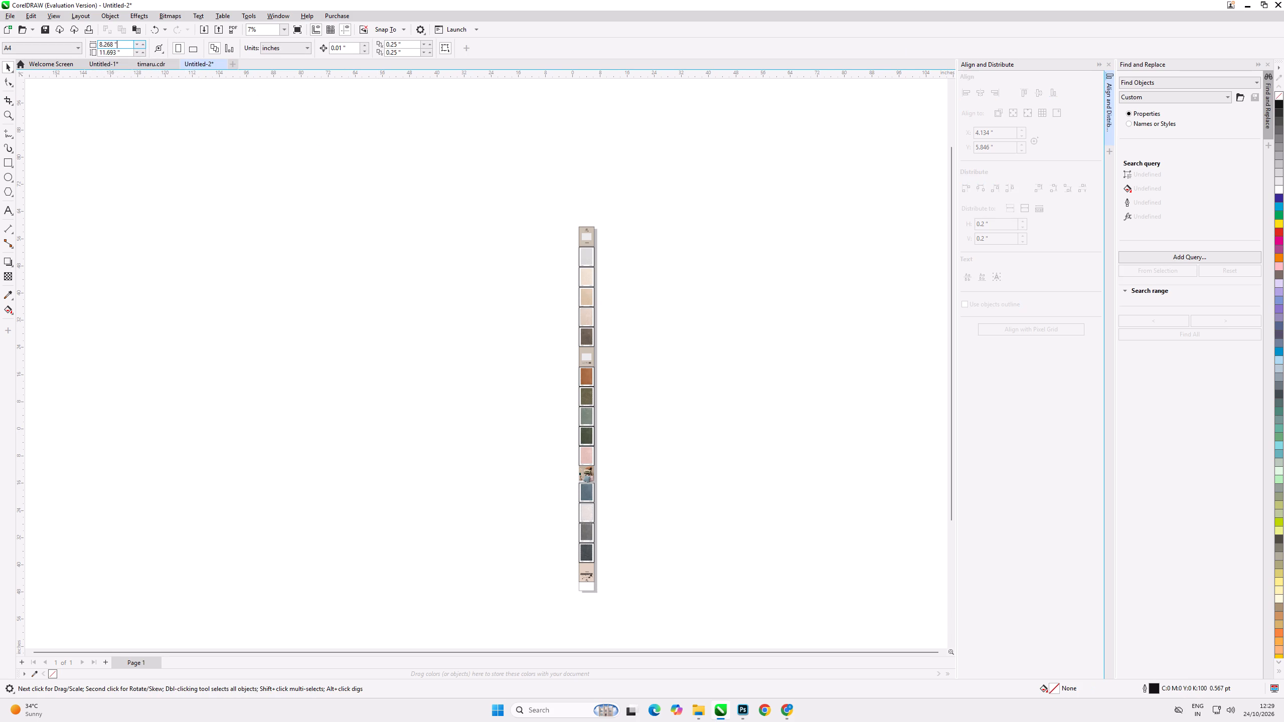
left_click_drag(126, 44, 0, 37)
key("ctrl+v")
key("Return")
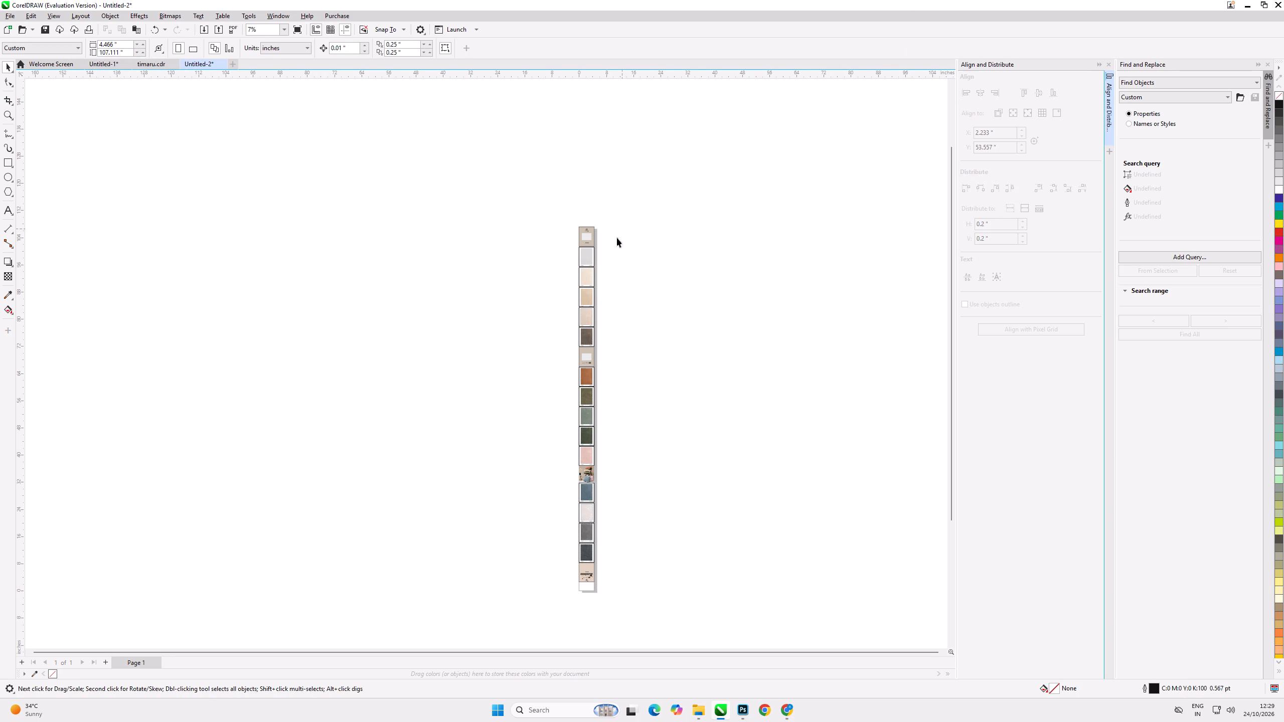
Set the document page height to 104.511", using the height of the grouped catalogue column.
left_click(582, 240)
left_click_drag(117, 52, 0, 25)
key("ctrl+c")
left_click(304, 114)
left_click_drag(127, 53, 0, 22)
key("ctrl+v")
key("Return")
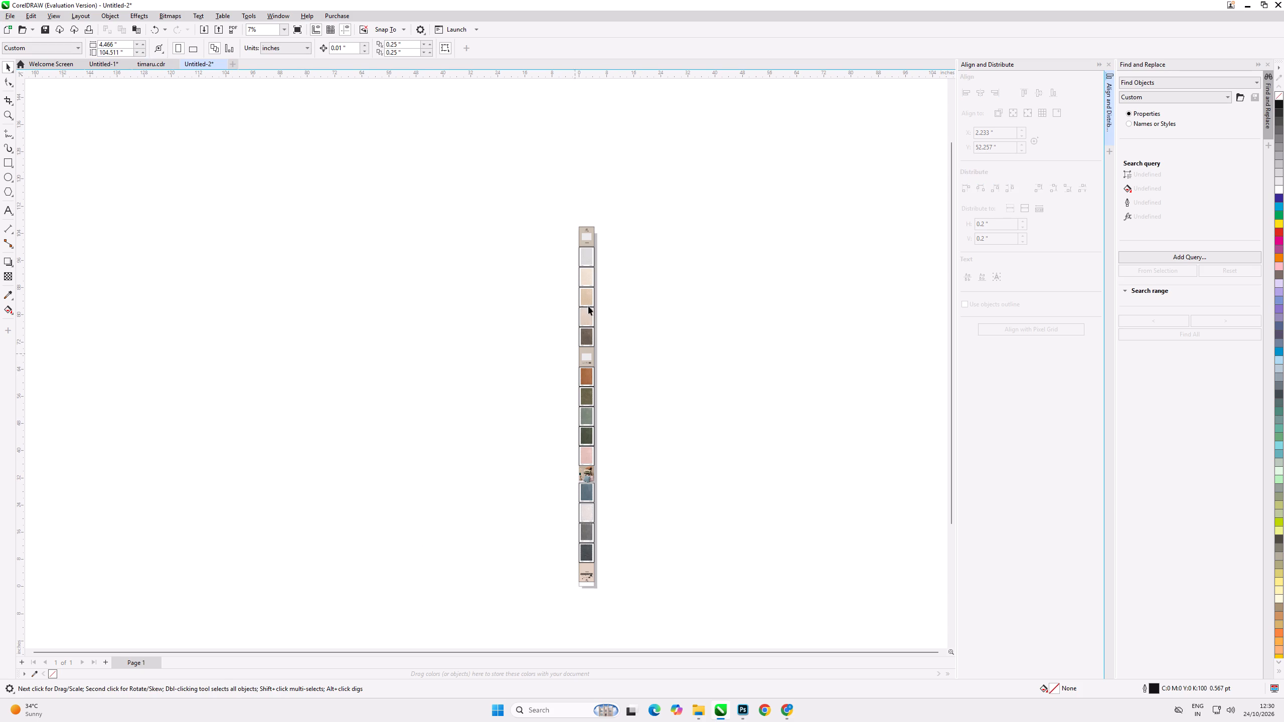
Centre the grouped catalogue column on the page and check its fit at the lower end.
left_click(586, 237)
key("p")
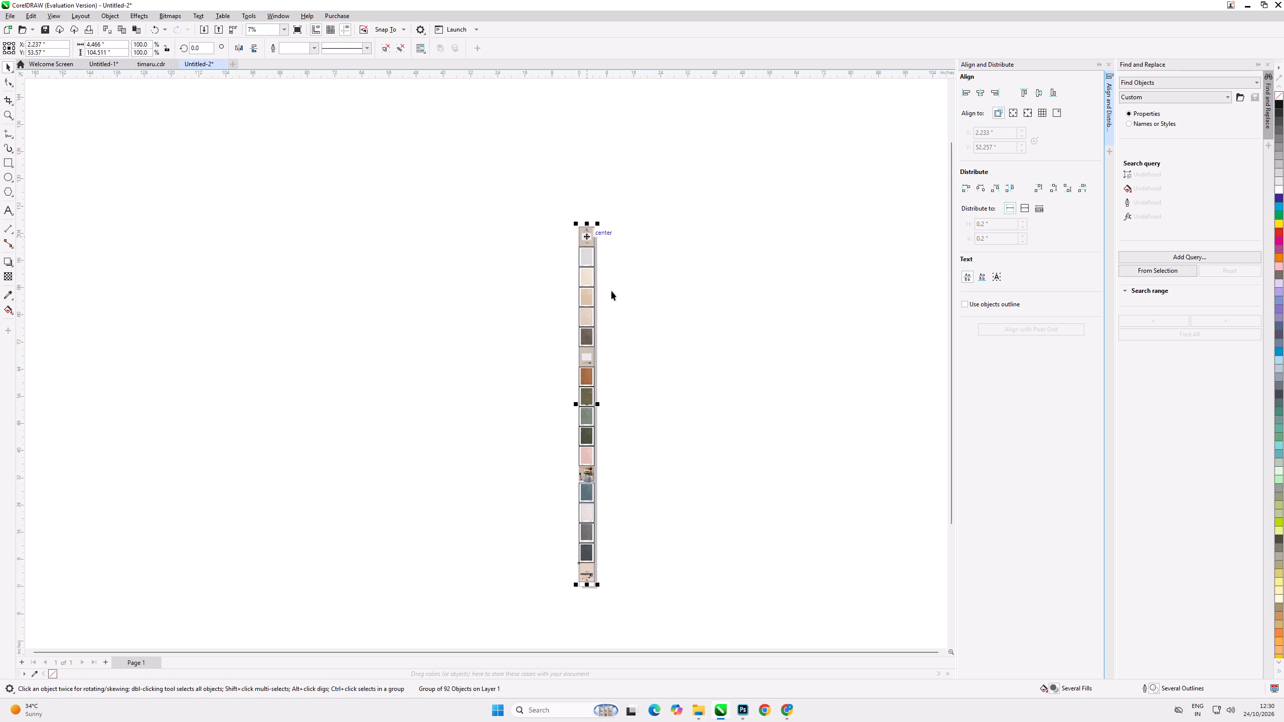
left_click(647, 341)
scroll(587, 270, "down", 4)
scroll(567, 369, "up", 12)
scroll(605, 551, "up", 6)
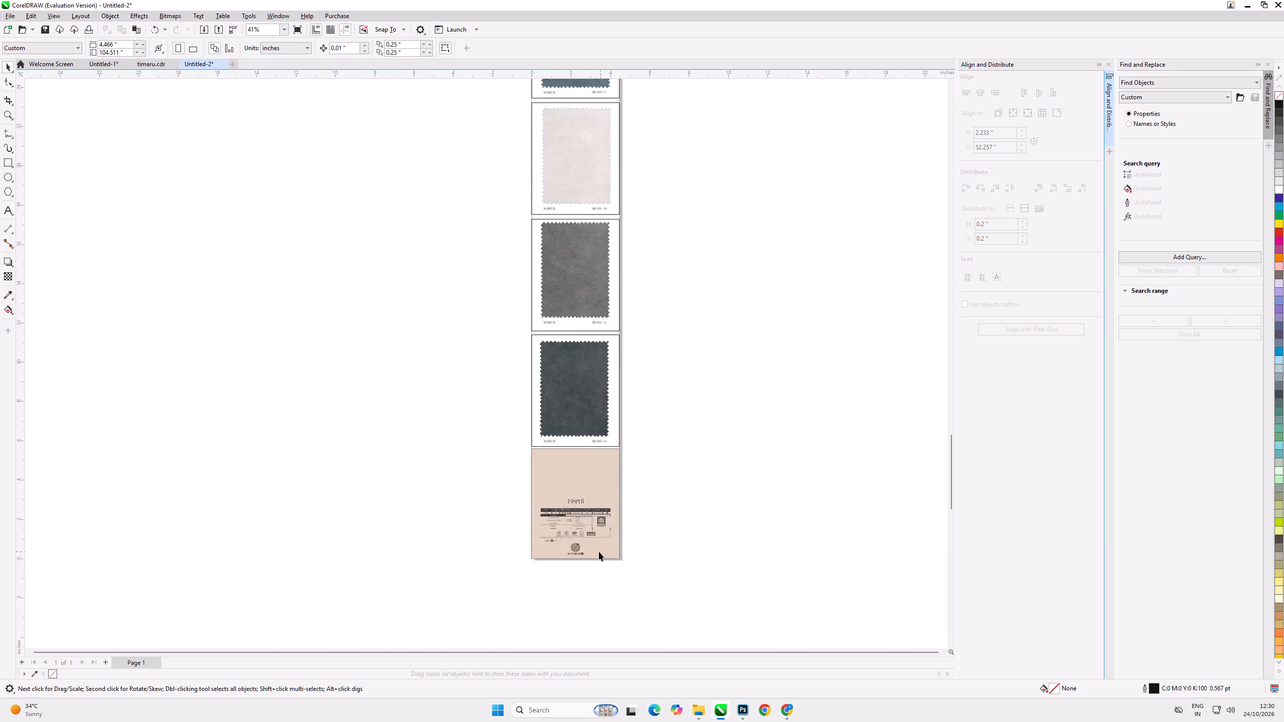
scroll(599, 552, "up", 5)
scroll(597, 551, "down", 20)
scroll(597, 551, "down", 2)
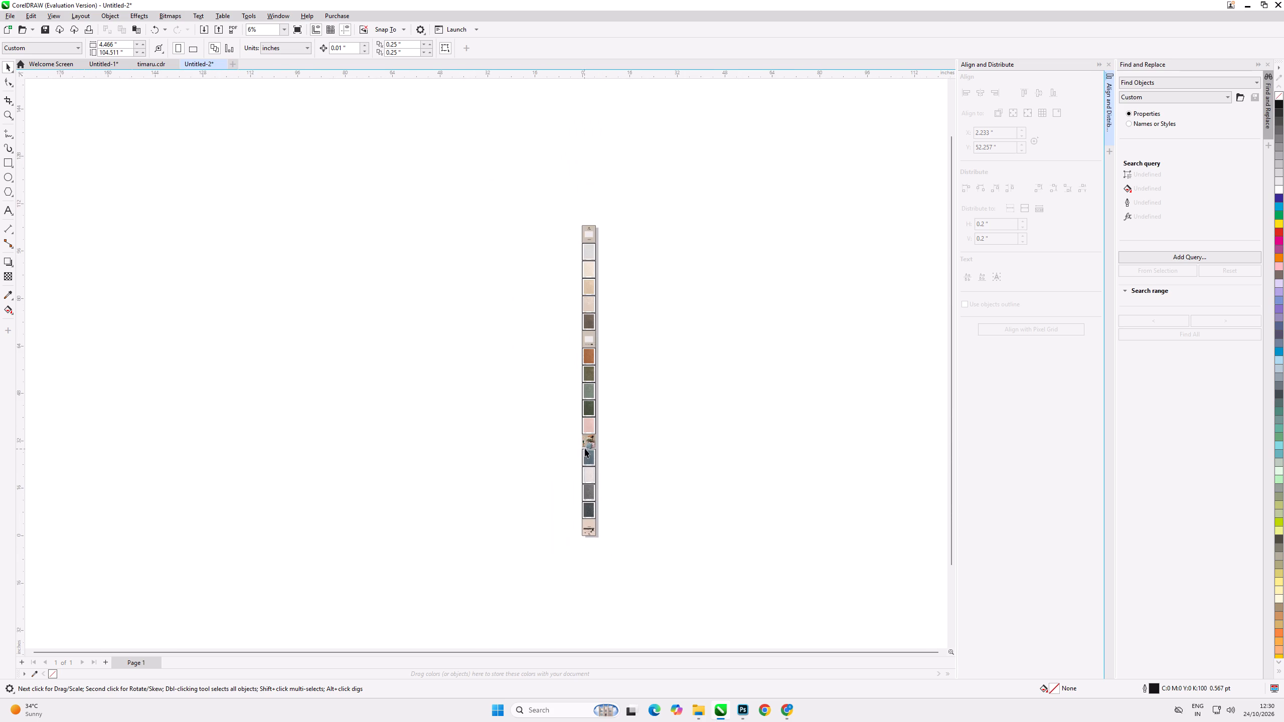
Save the drawing as martil in CorelDRAW format in the nirmala CDR folder.
key("ctrl+s")
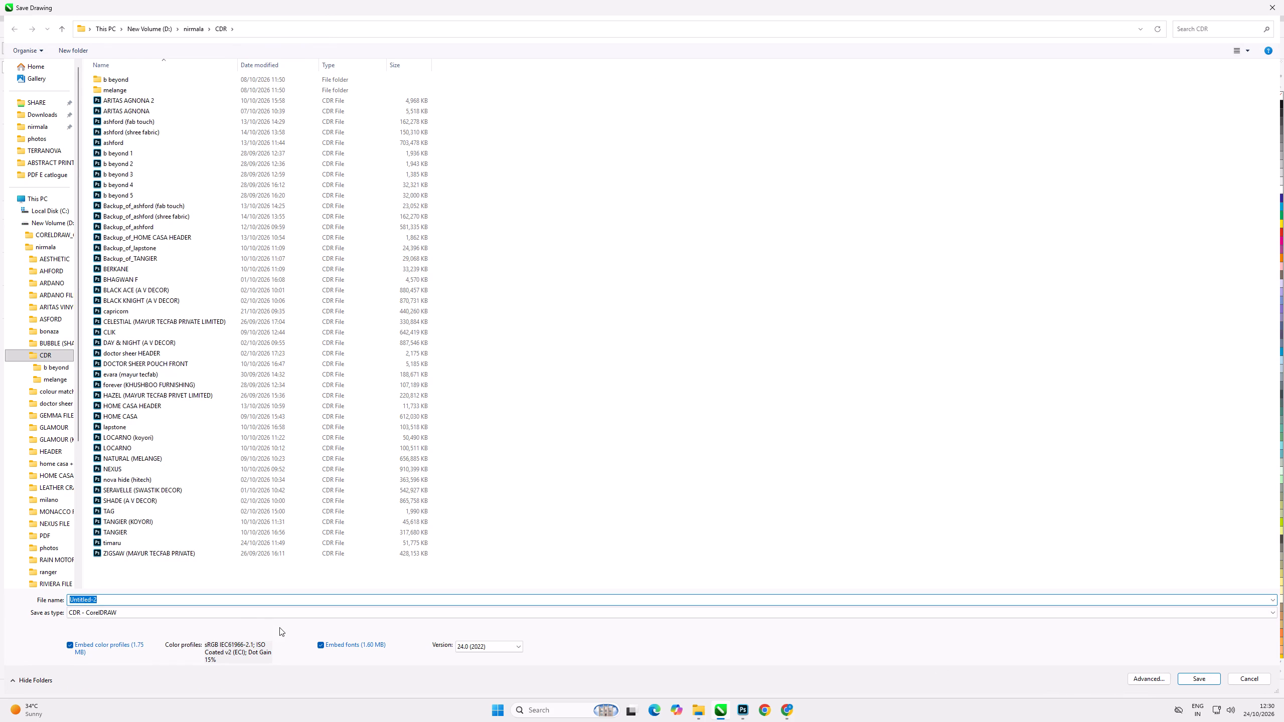
key("BackSpace")
type("mae")
key("BackSpace")
type("rtil")
key("Return")
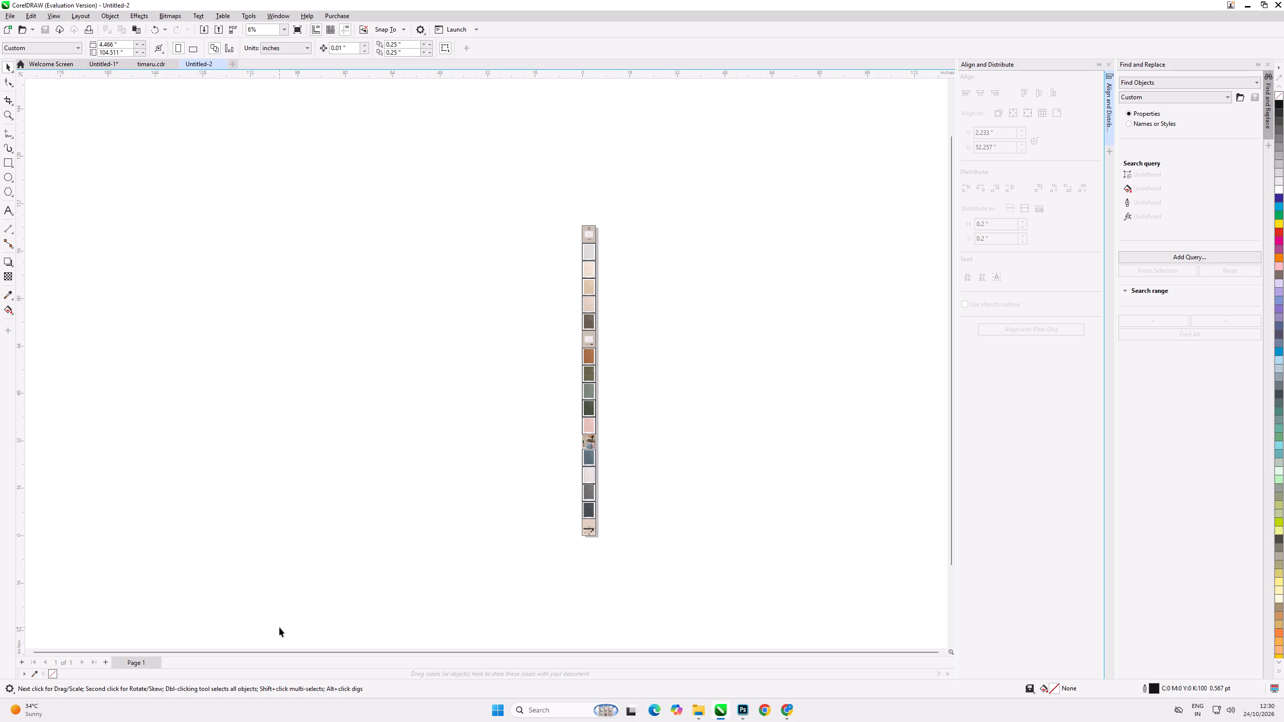
key("ctrl+r")
Export the current document as a PDF named martil into the PDF folder inside nirmala.
key("ctrl+e")
scroll(68, 156, "up", 5)
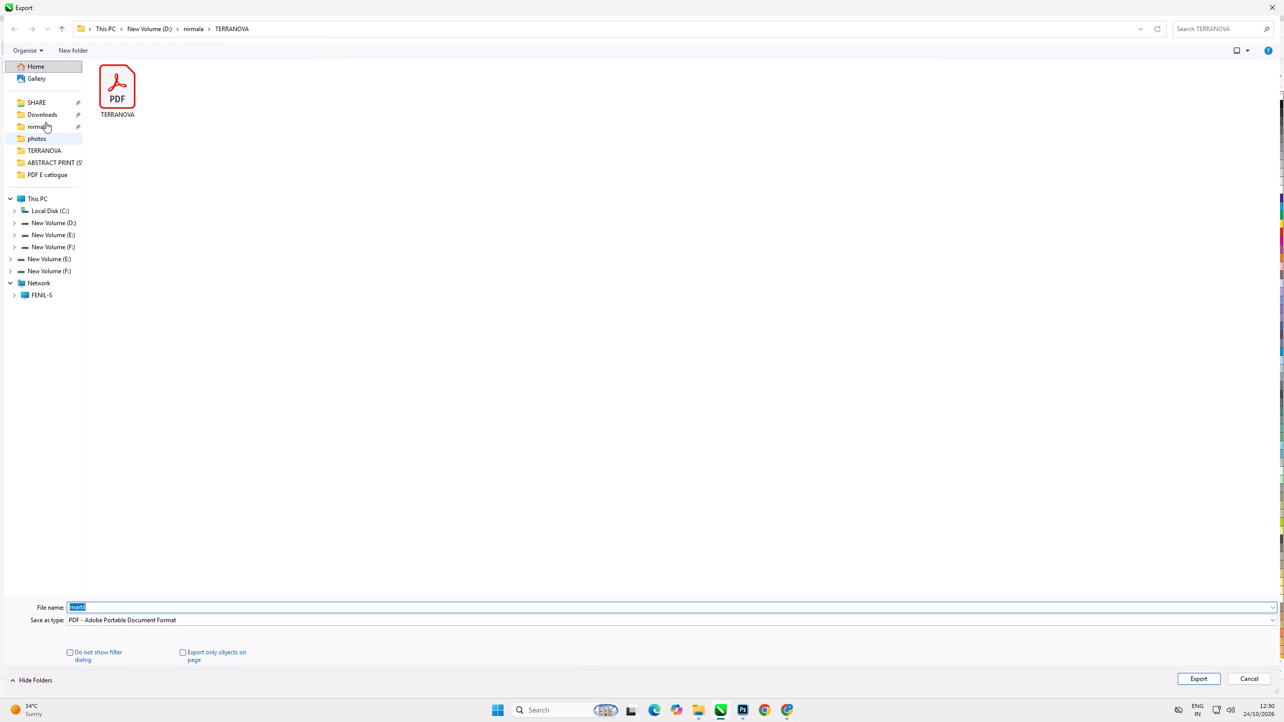
left_click(47, 121)
double_click(900, 405)
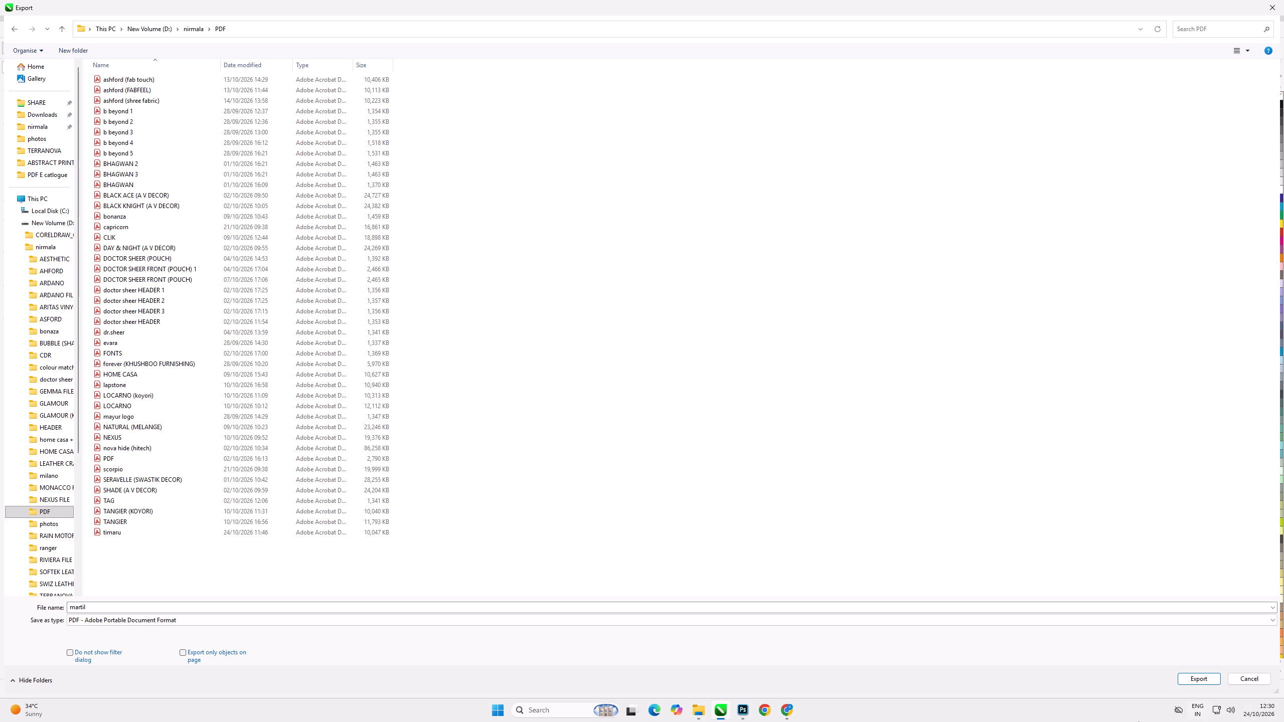
left_click(1203, 676)
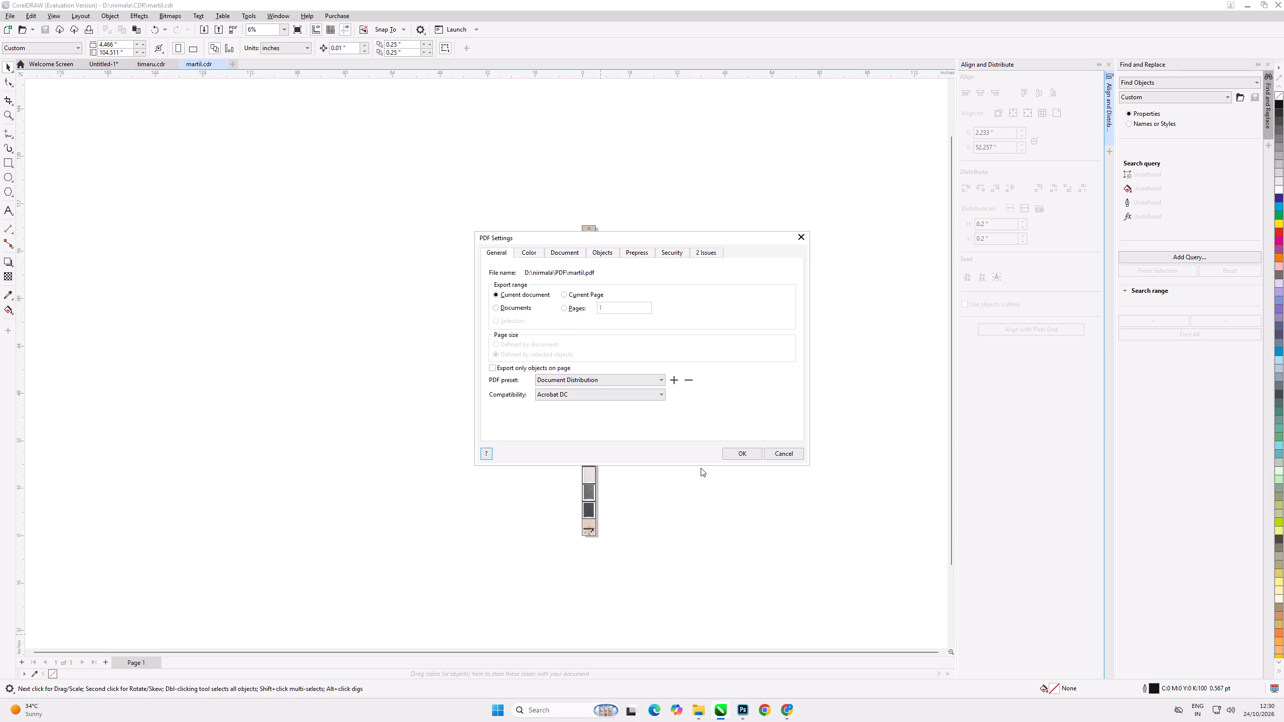
left_click(728, 459)
In File Explorer, open the exported martil PDF from the nirmala PDF folder, review it from cover to specification page, and close it.
left_click(703, 716)
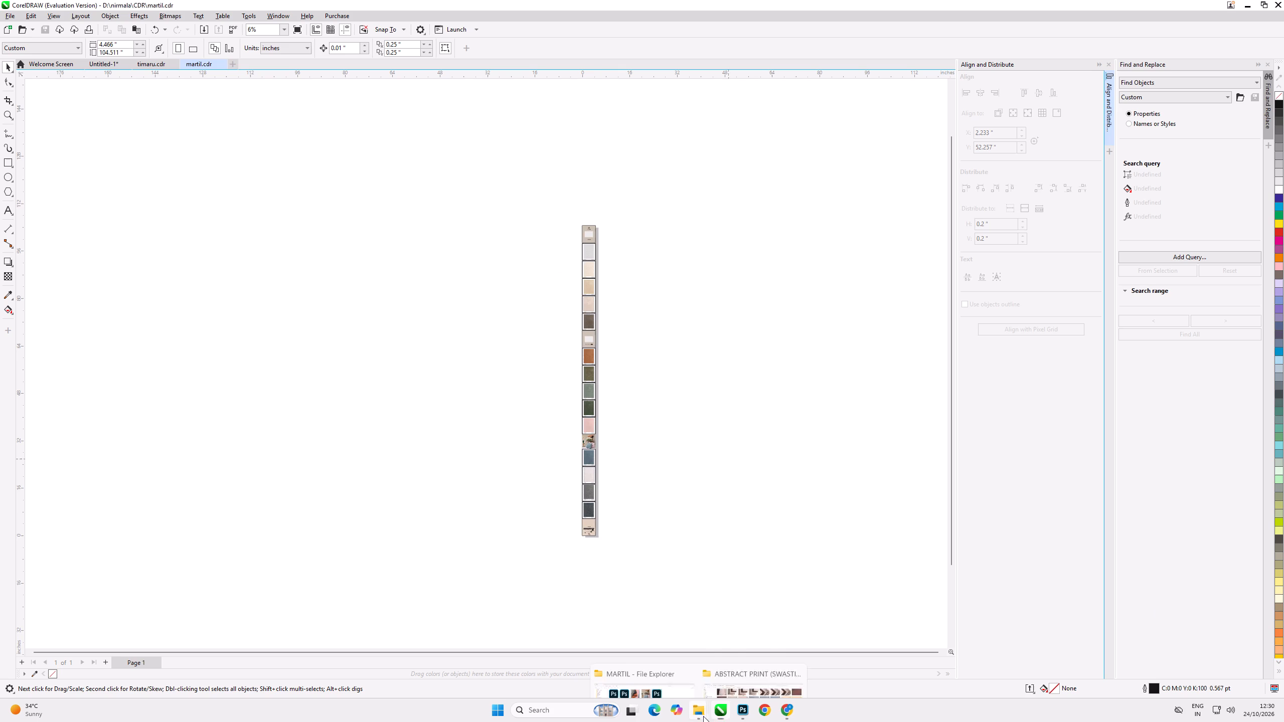
left_click(678, 664)
scroll(65, 113, "up", 20)
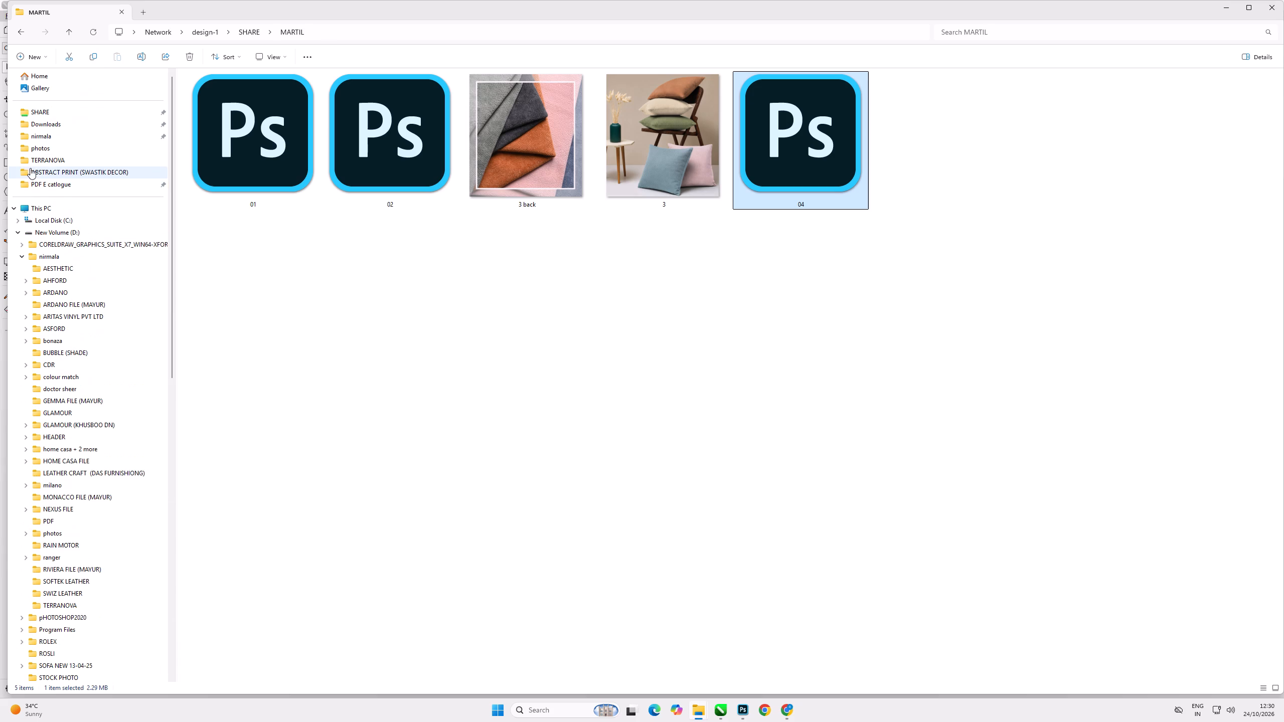
left_click(66, 133)
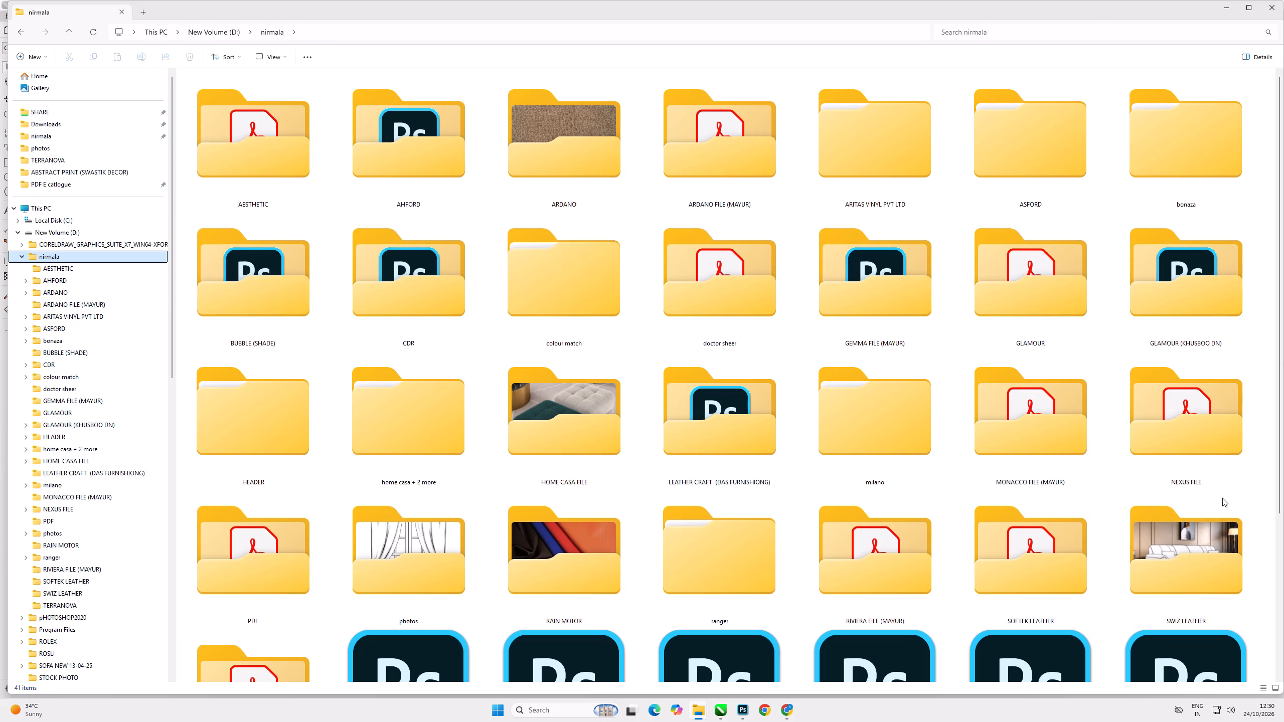
double_click(239, 531)
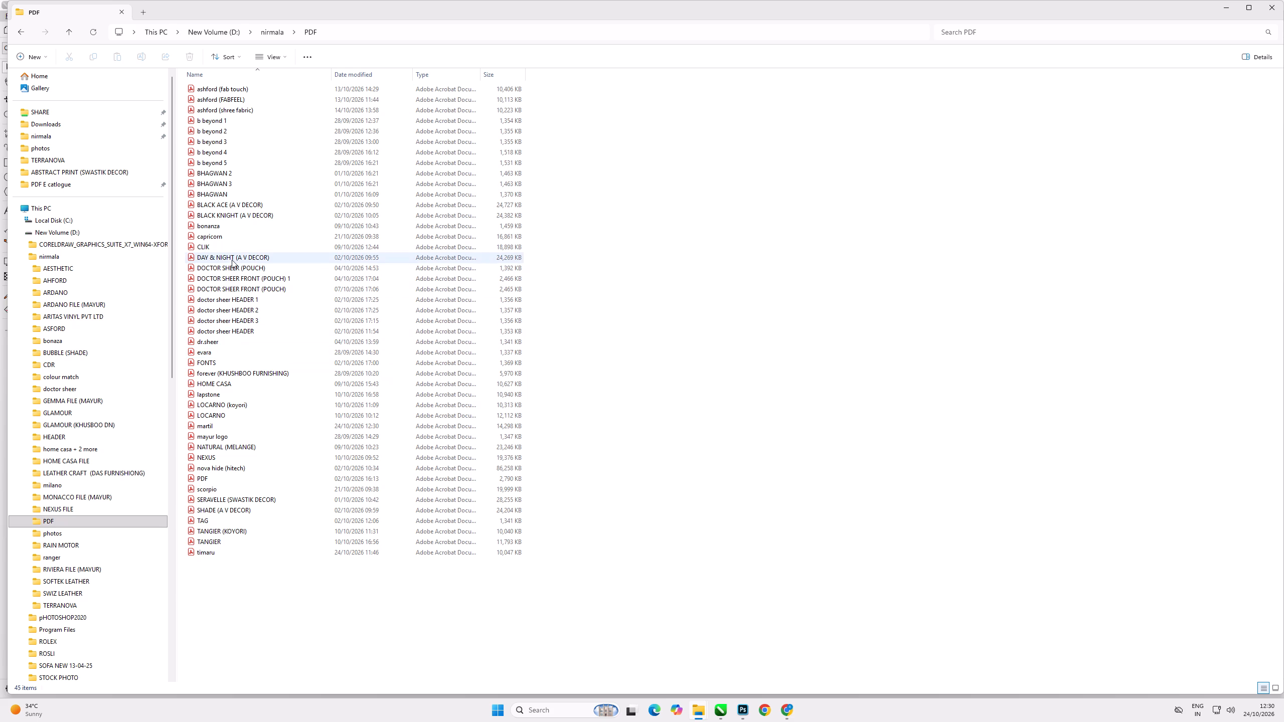
double_click(231, 423)
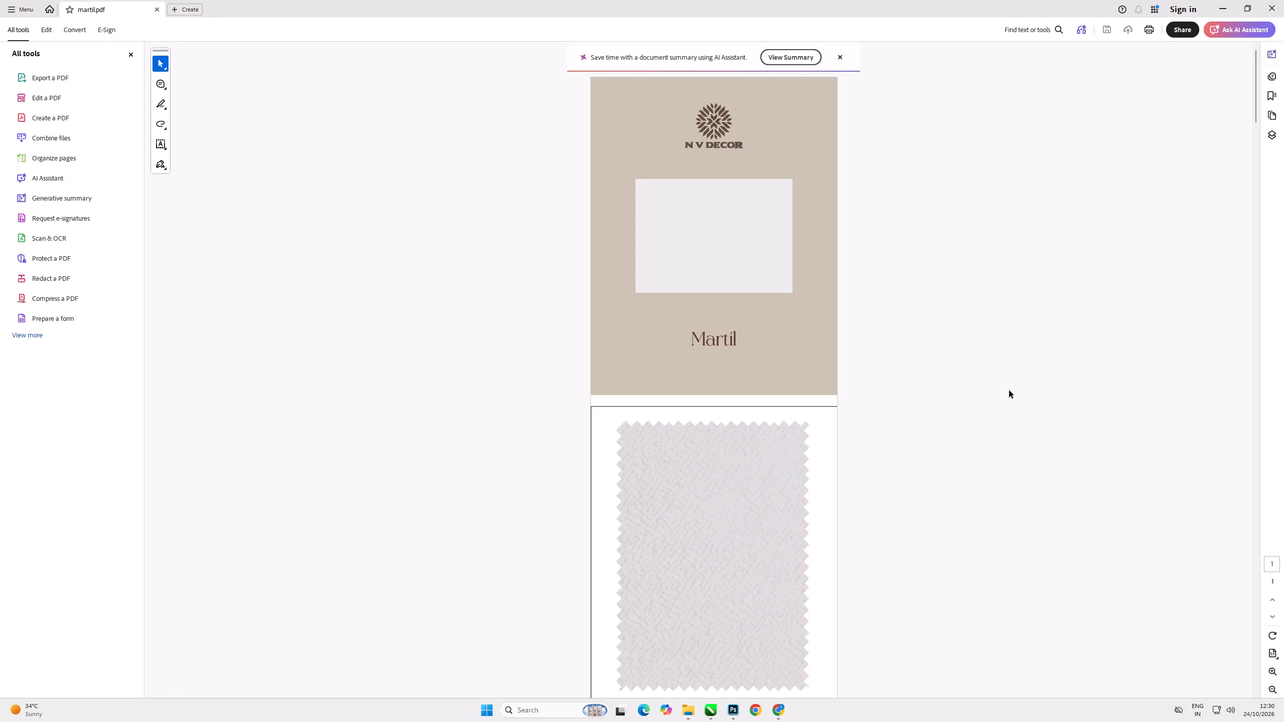
left_click_drag(1256, 90, 1264, 140)
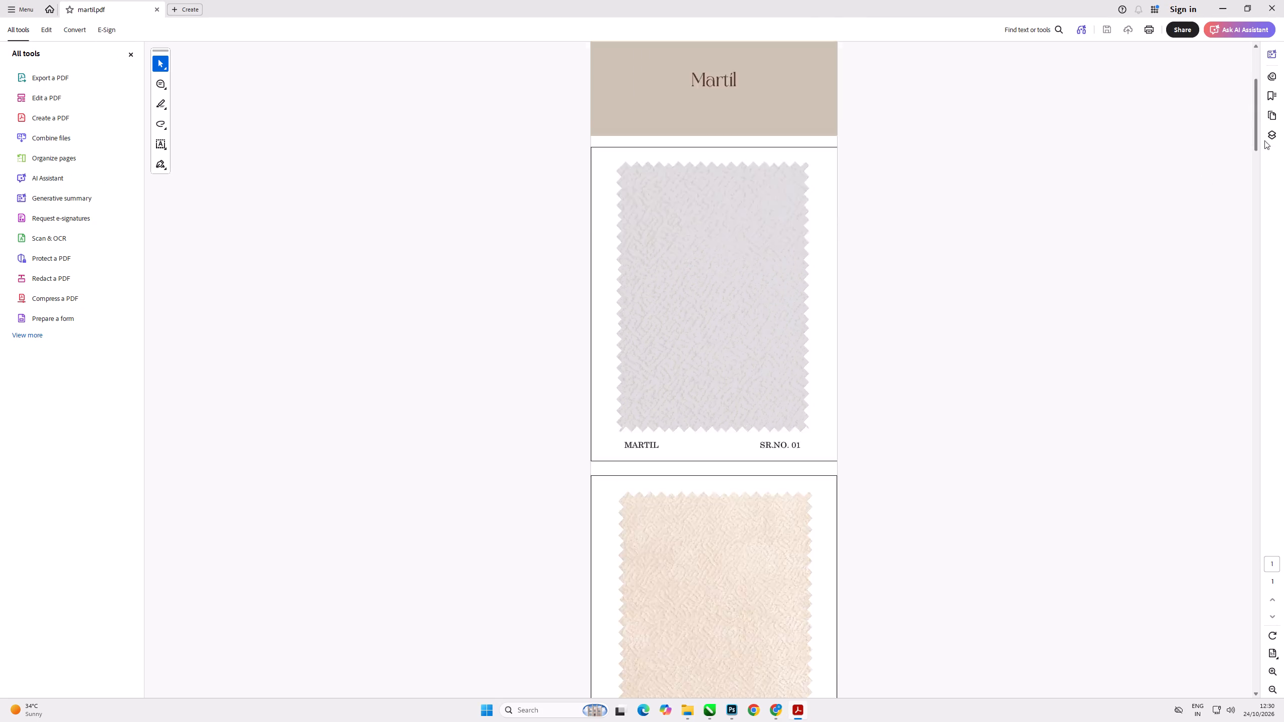
left_click_drag(1264, 140, 1263, 697)
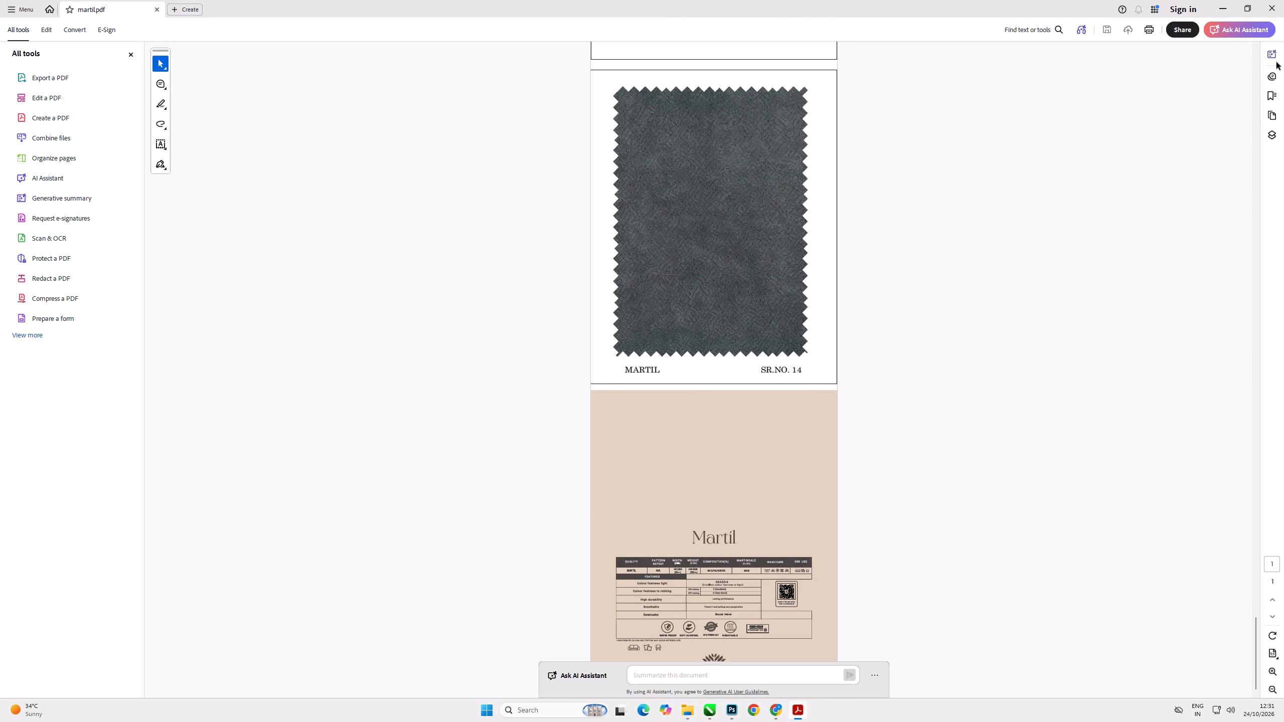
left_click(1275, 8)
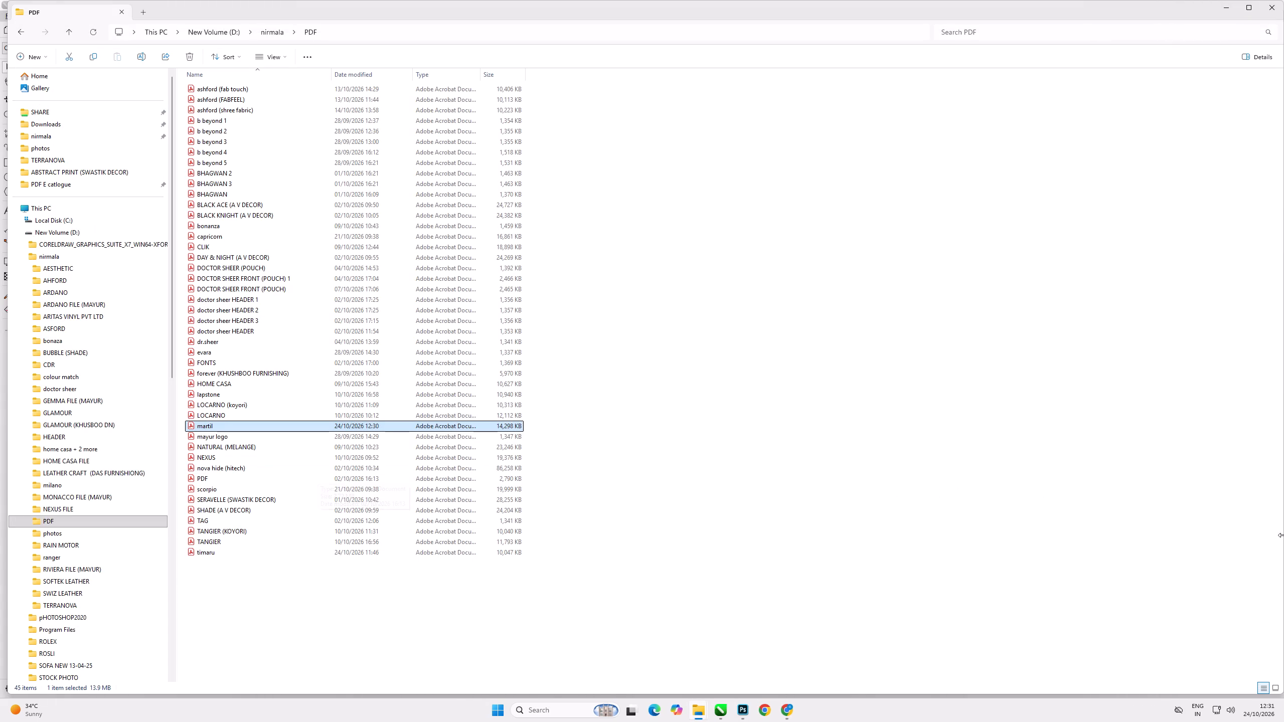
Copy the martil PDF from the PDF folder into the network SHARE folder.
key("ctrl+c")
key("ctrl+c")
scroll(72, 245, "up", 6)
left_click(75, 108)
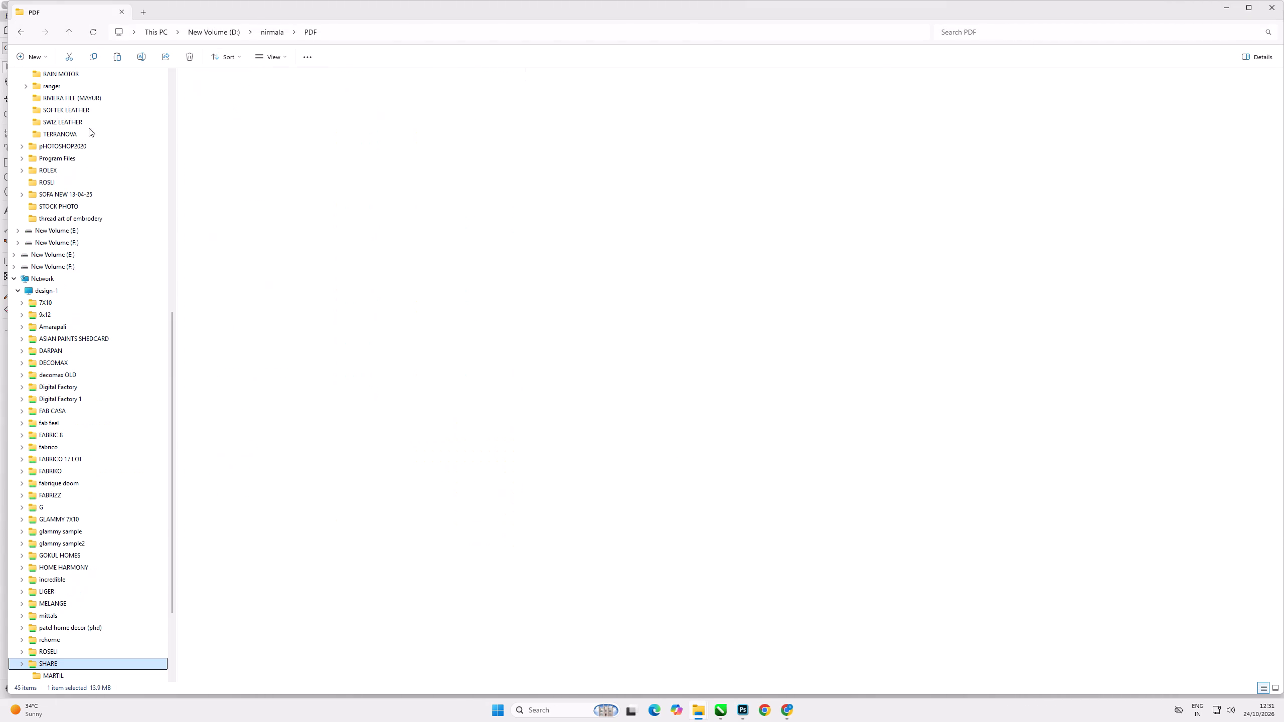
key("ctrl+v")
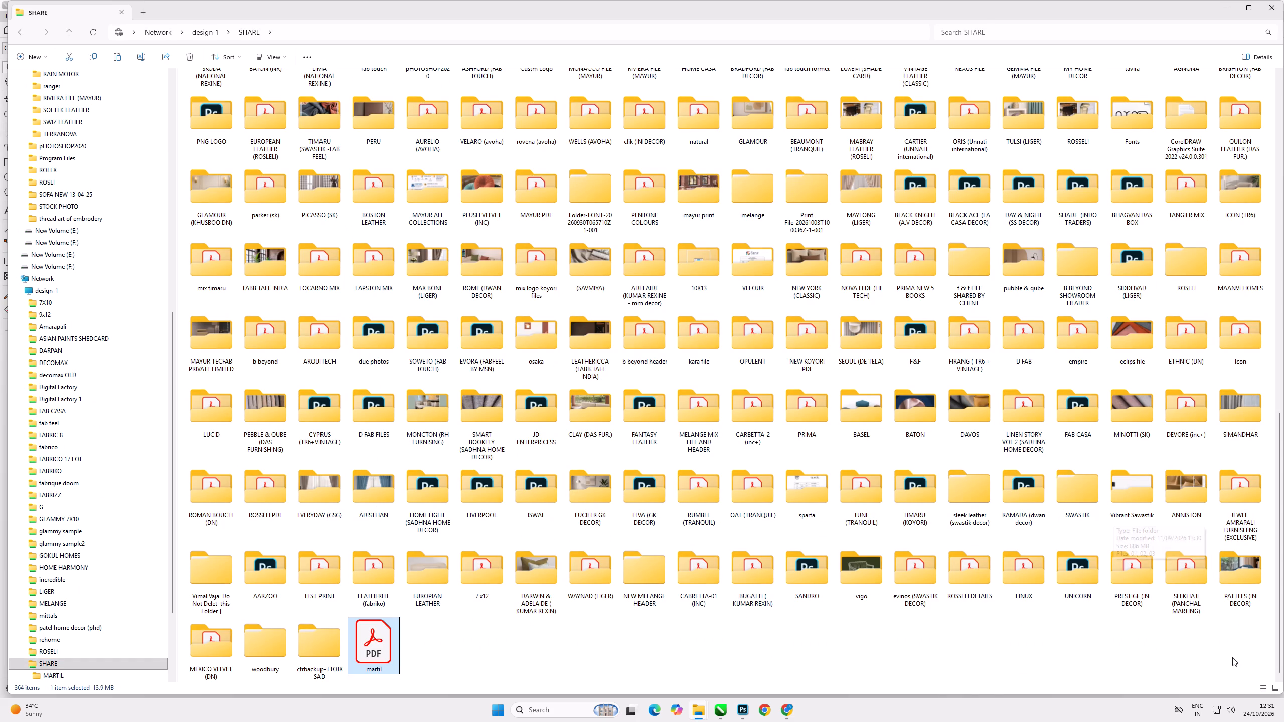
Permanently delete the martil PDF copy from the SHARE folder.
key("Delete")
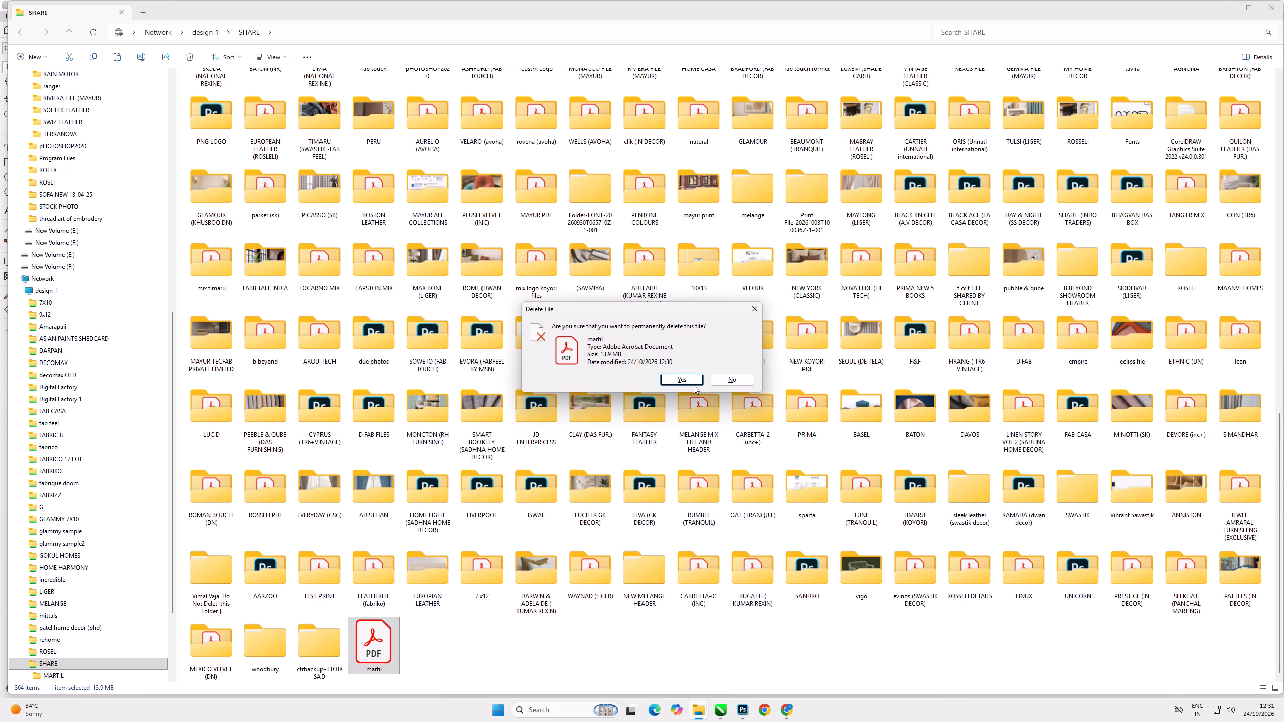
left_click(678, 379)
Find the PDF E catlogue folder by searching the SHARE folder for pdf, and paste the martil PDF into it.
scroll(699, 355, "up", 7)
left_click(1000, 35)
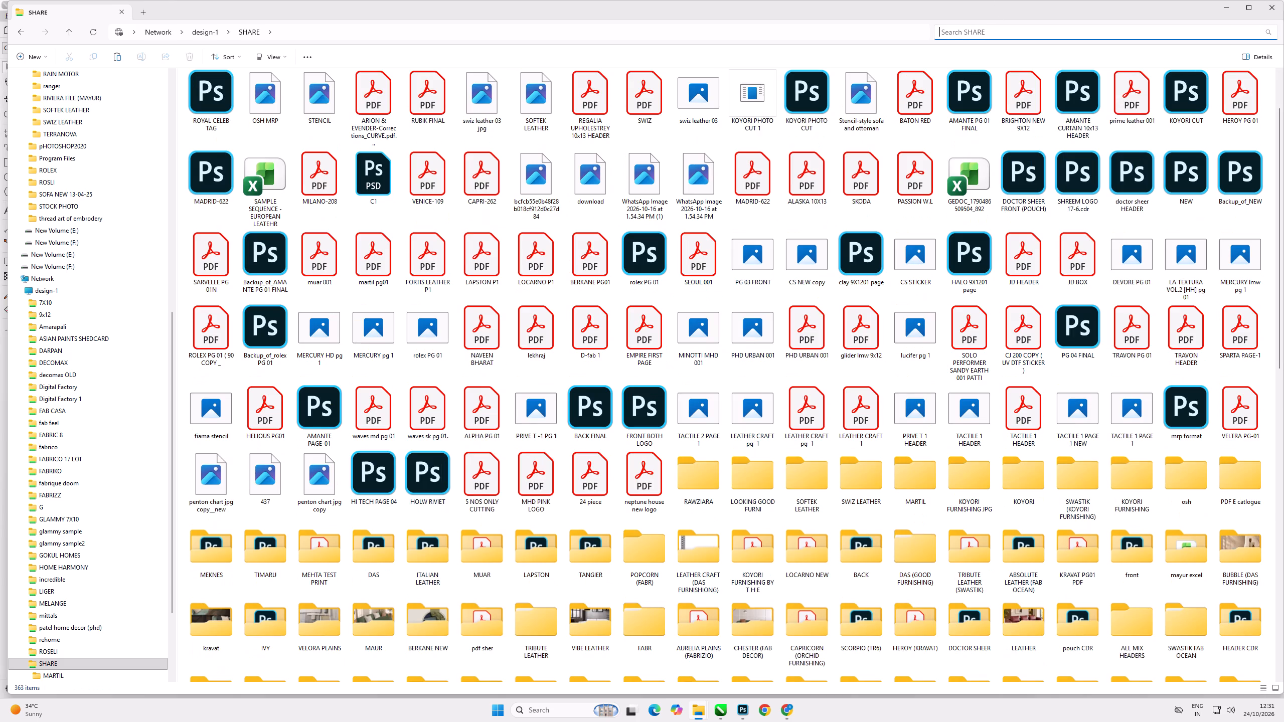
type("pdg")
key("BackSpace")
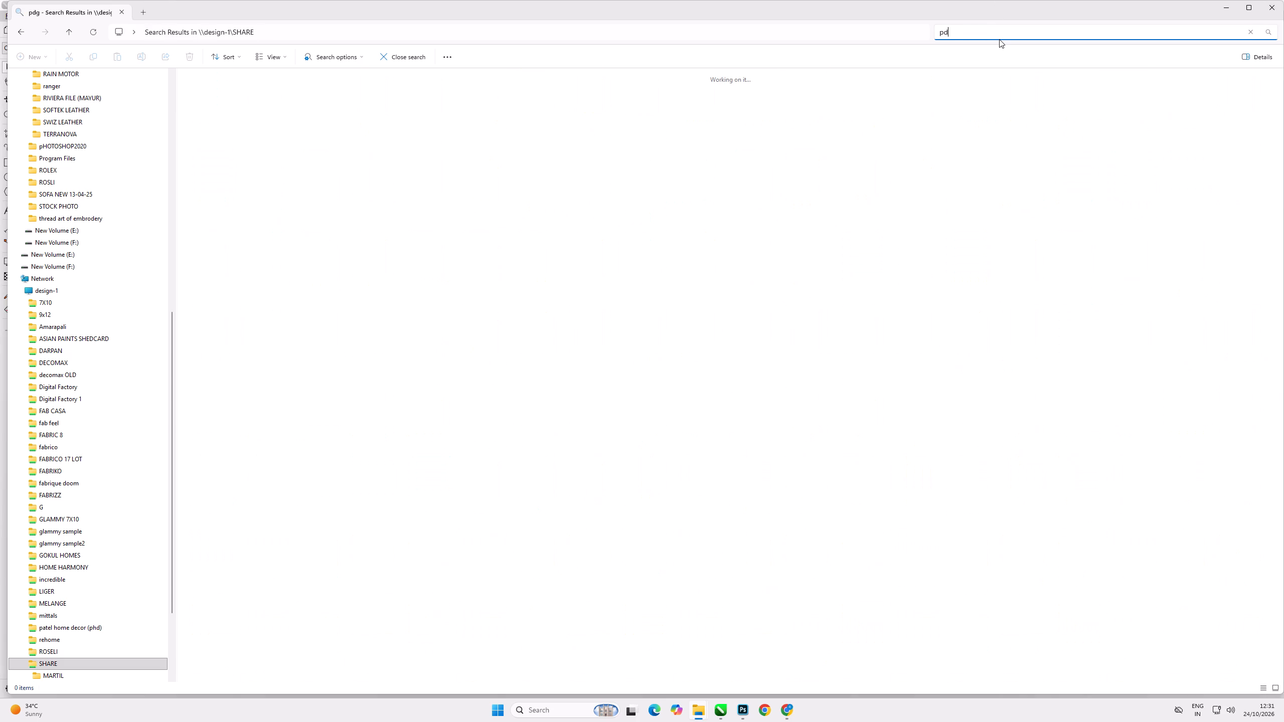
key("f")
double_click(326, 90)
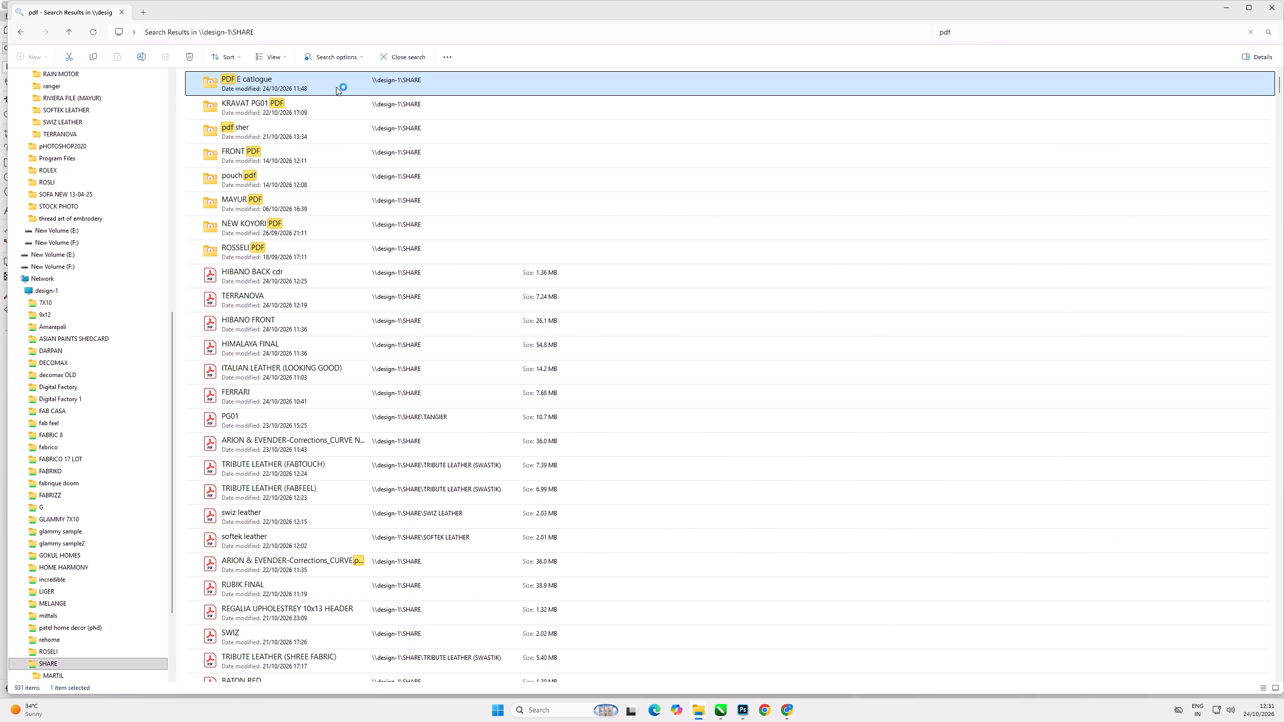
double_click(343, 84)
double_click(349, 85)
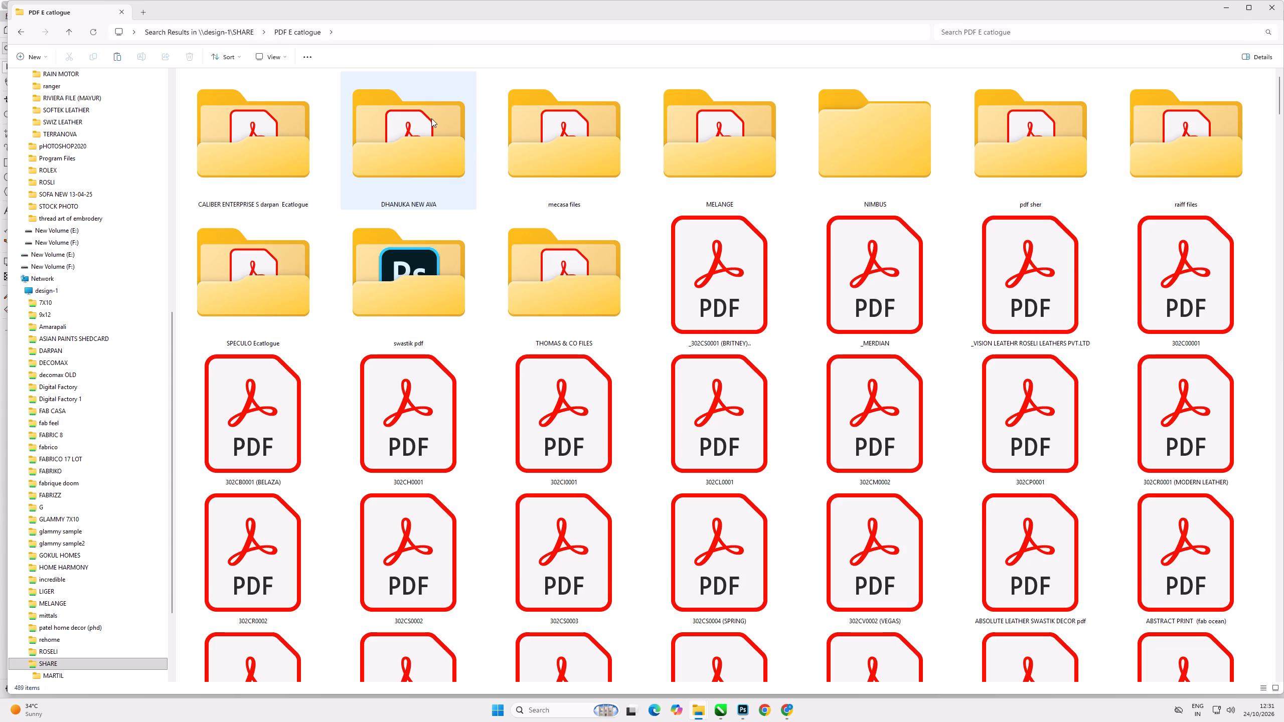
key("ctrl+v")
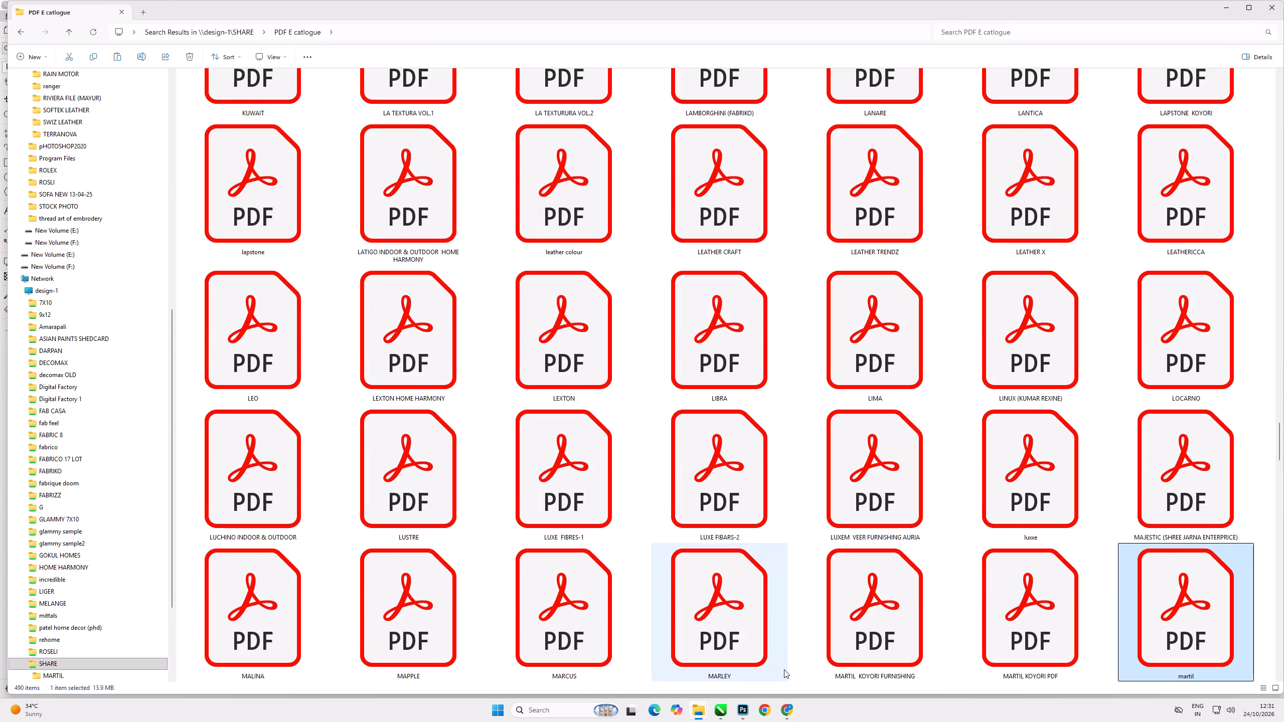
left_click(783, 714)
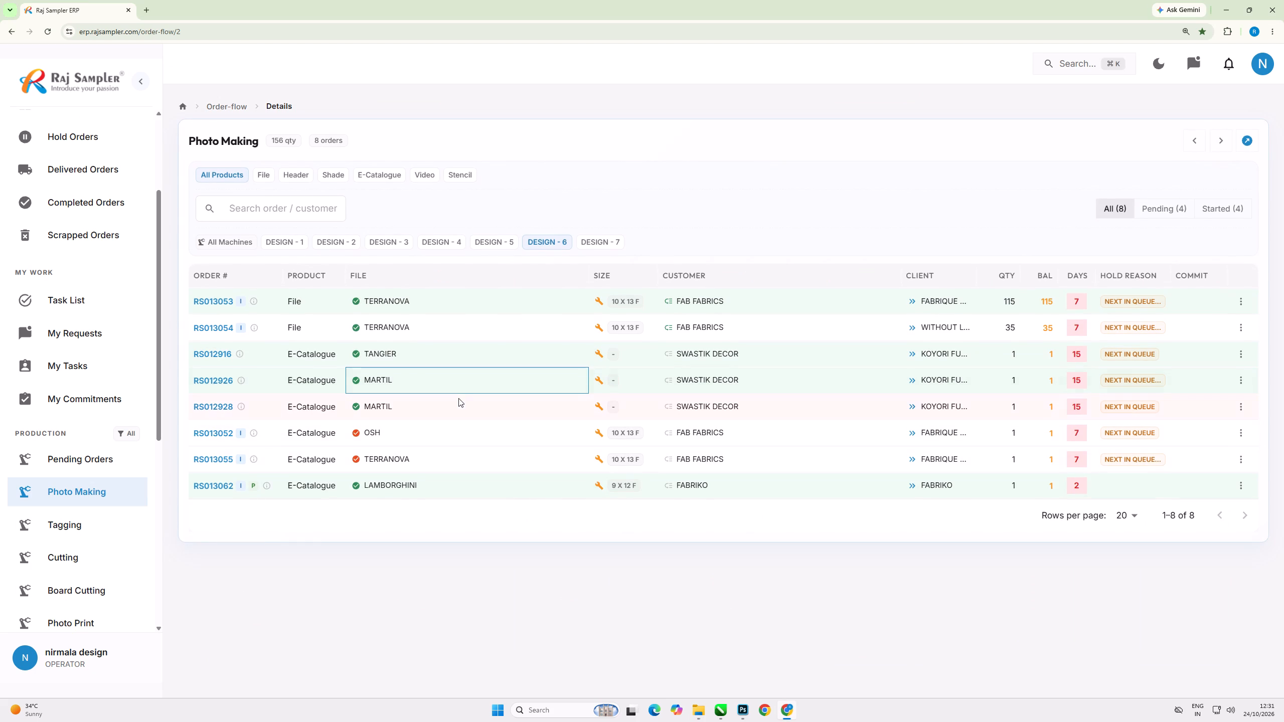
left_click(458, 401)
left_click(938, 411)
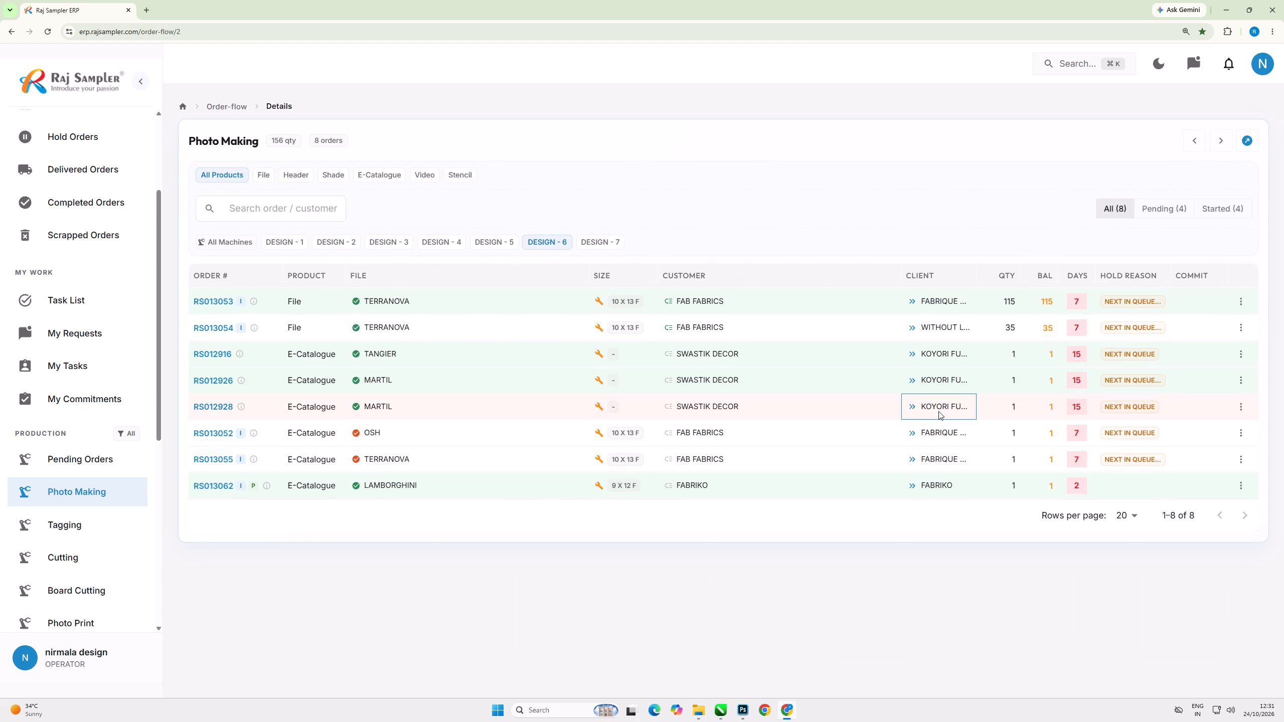
left_click(1238, 404)
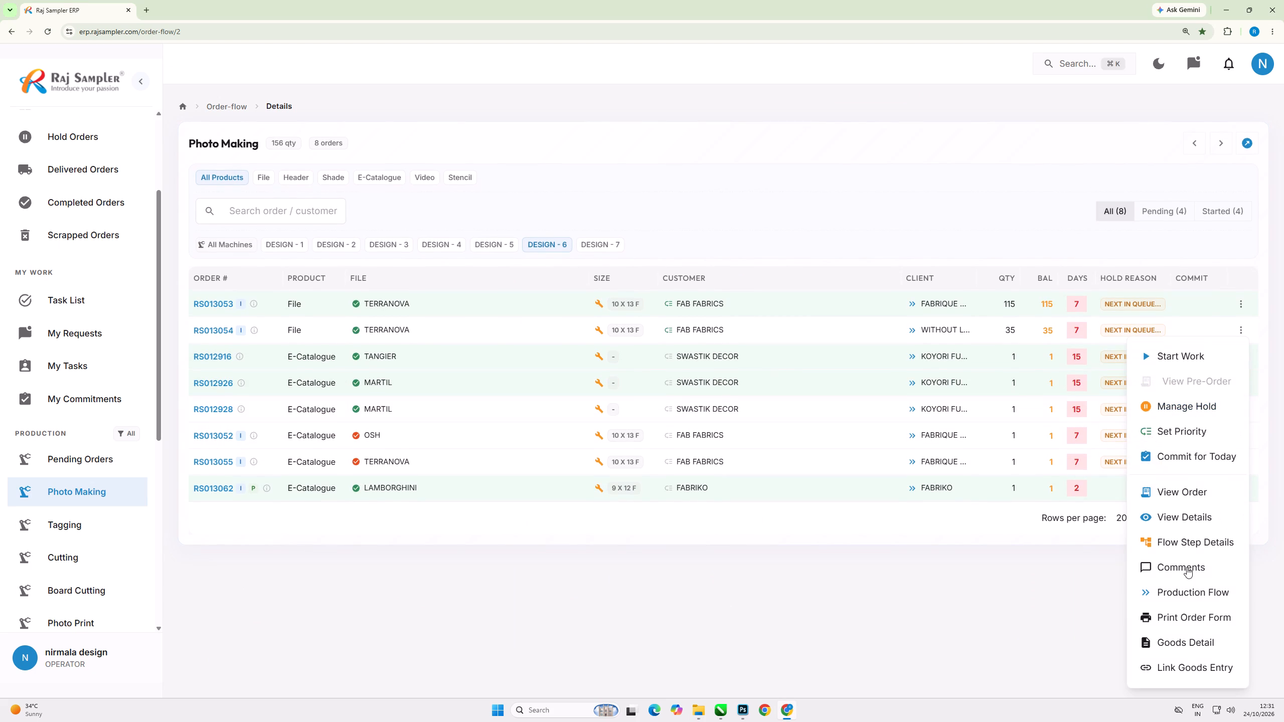
left_click(1190, 614)
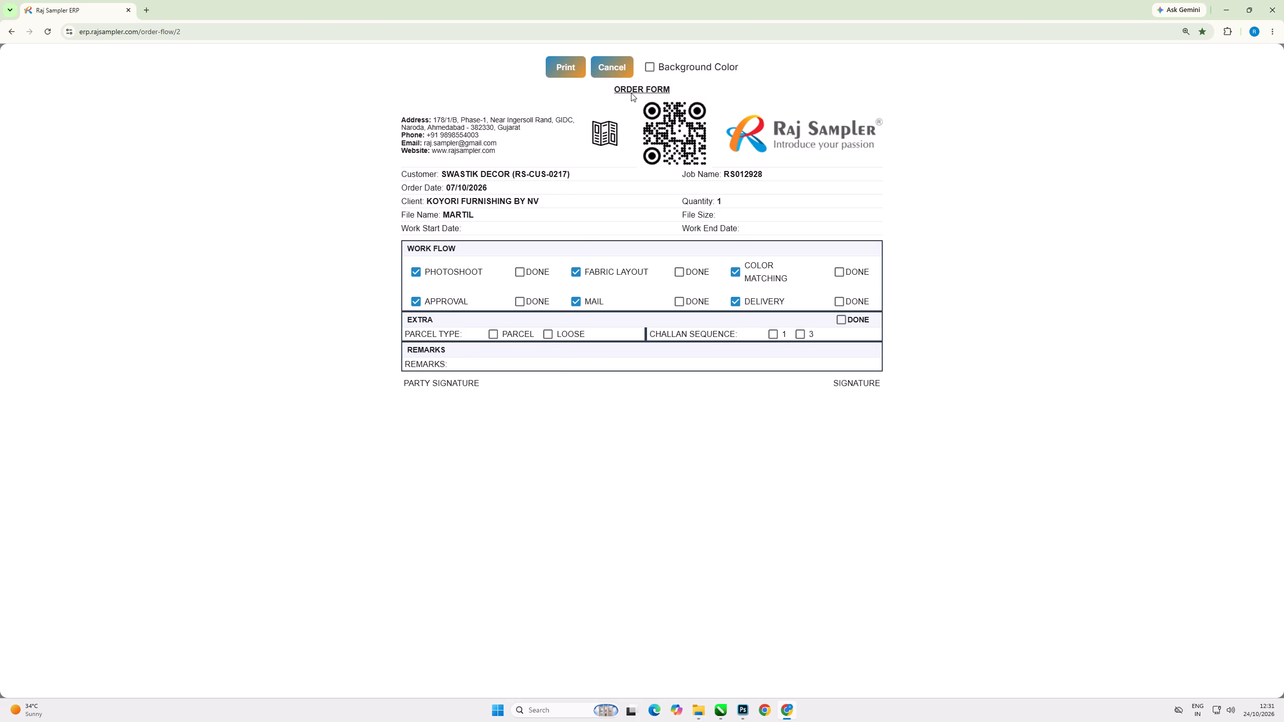
left_click(617, 72)
left_click(1240, 408)
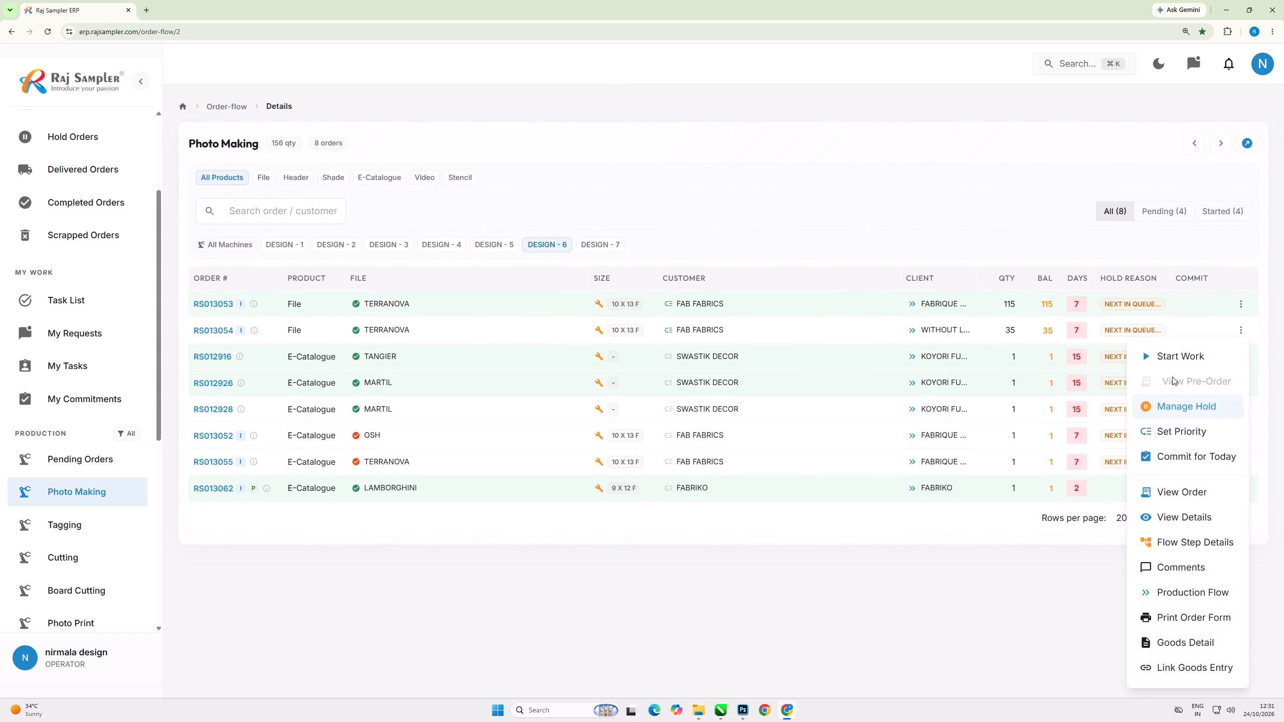
left_click(1178, 353)
left_click(780, 636)
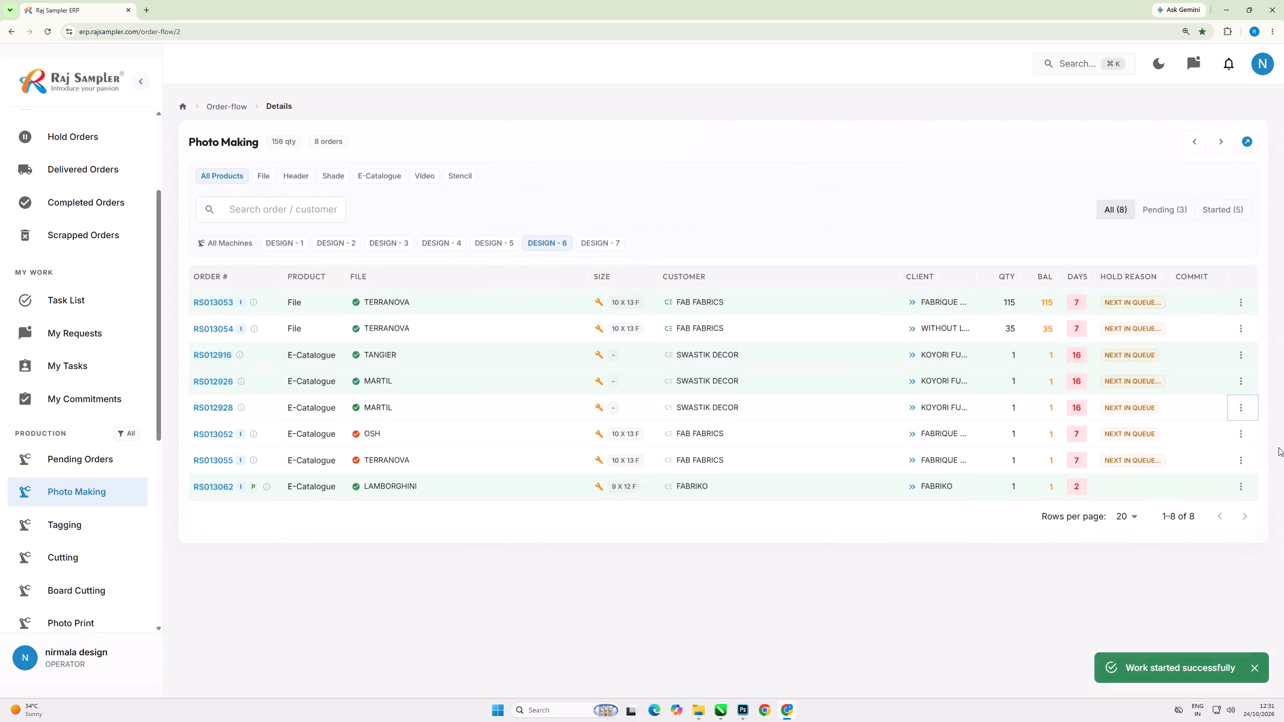
left_click(1240, 405)
left_click(1205, 352)
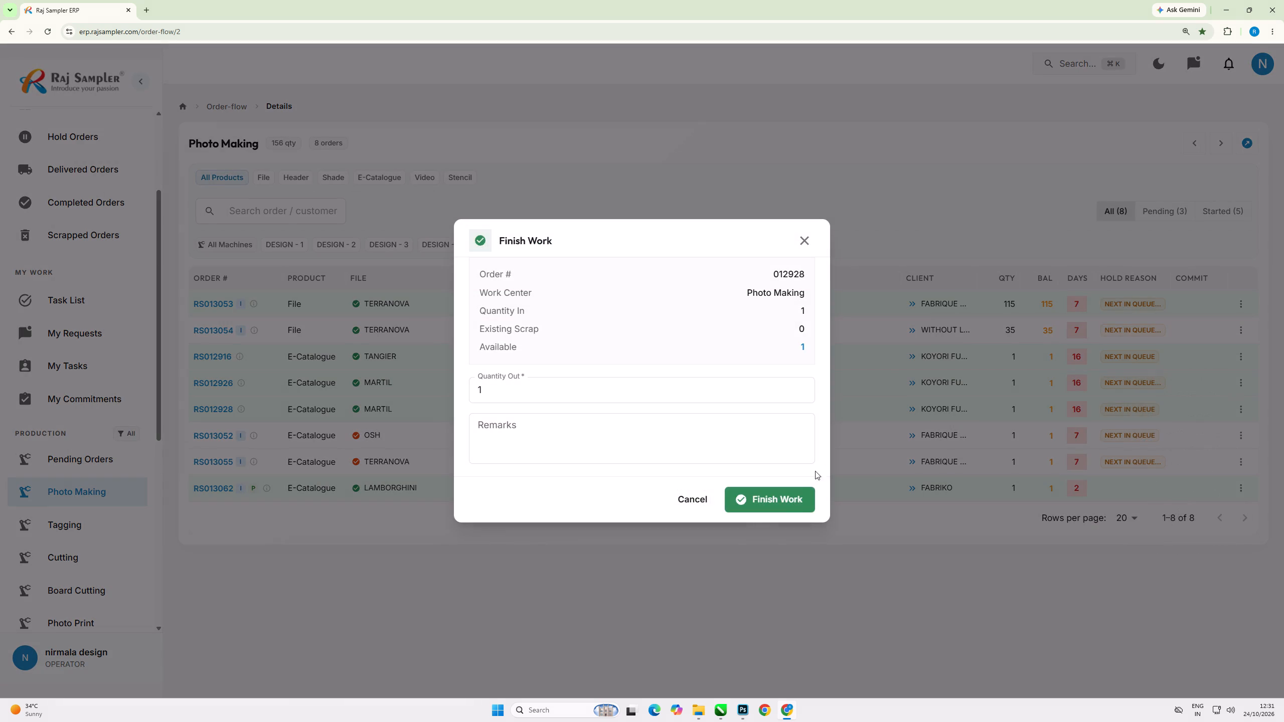
left_click(799, 498)
left_click(412, 402)
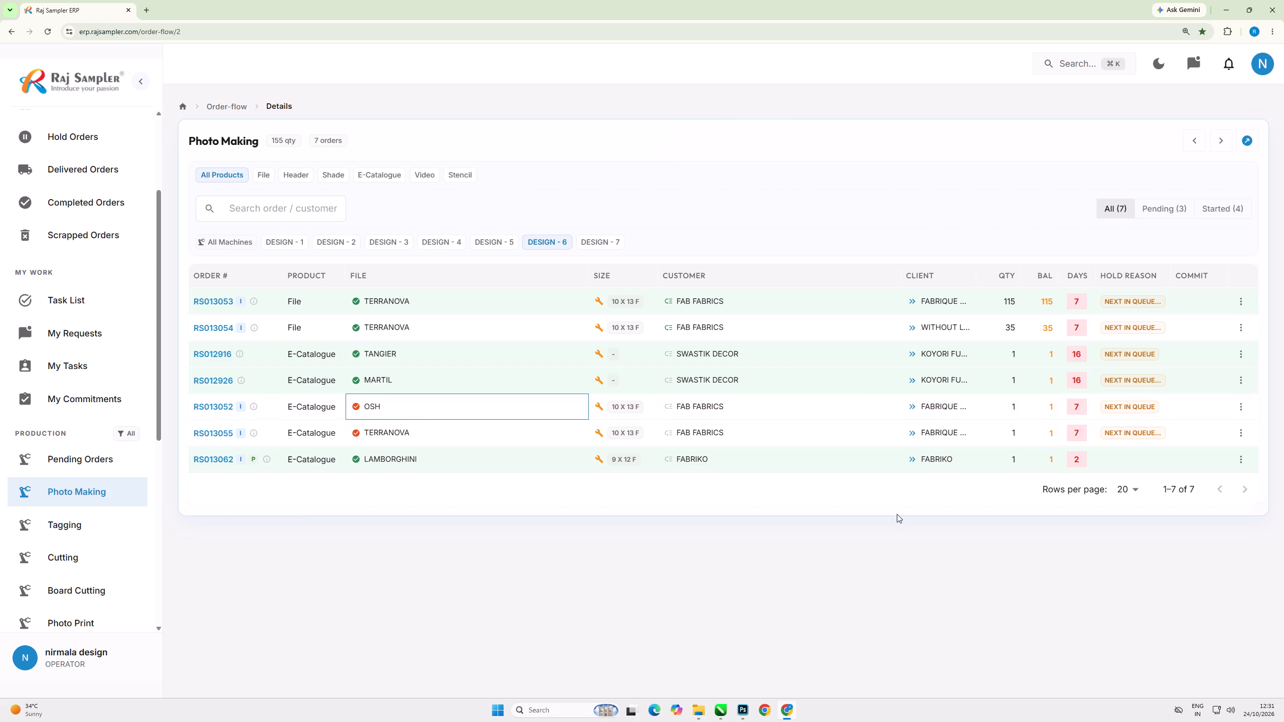
left_click(1243, 404)
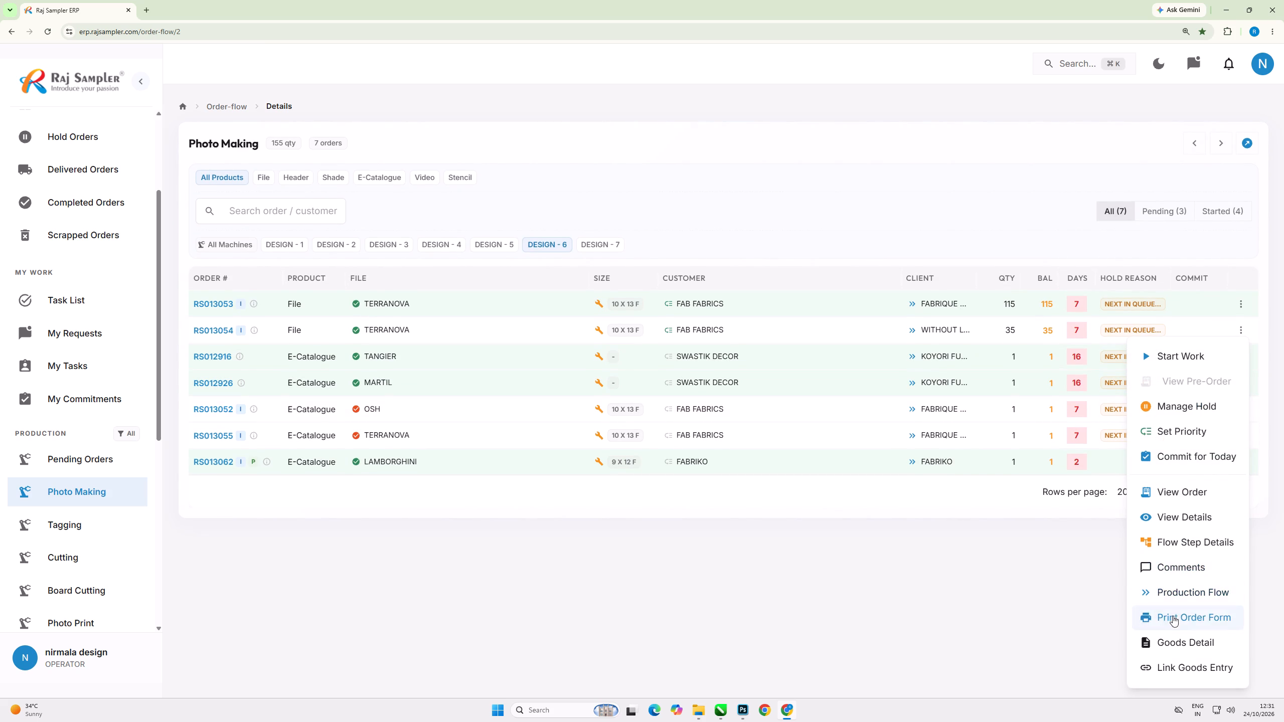
left_click(1173, 616)
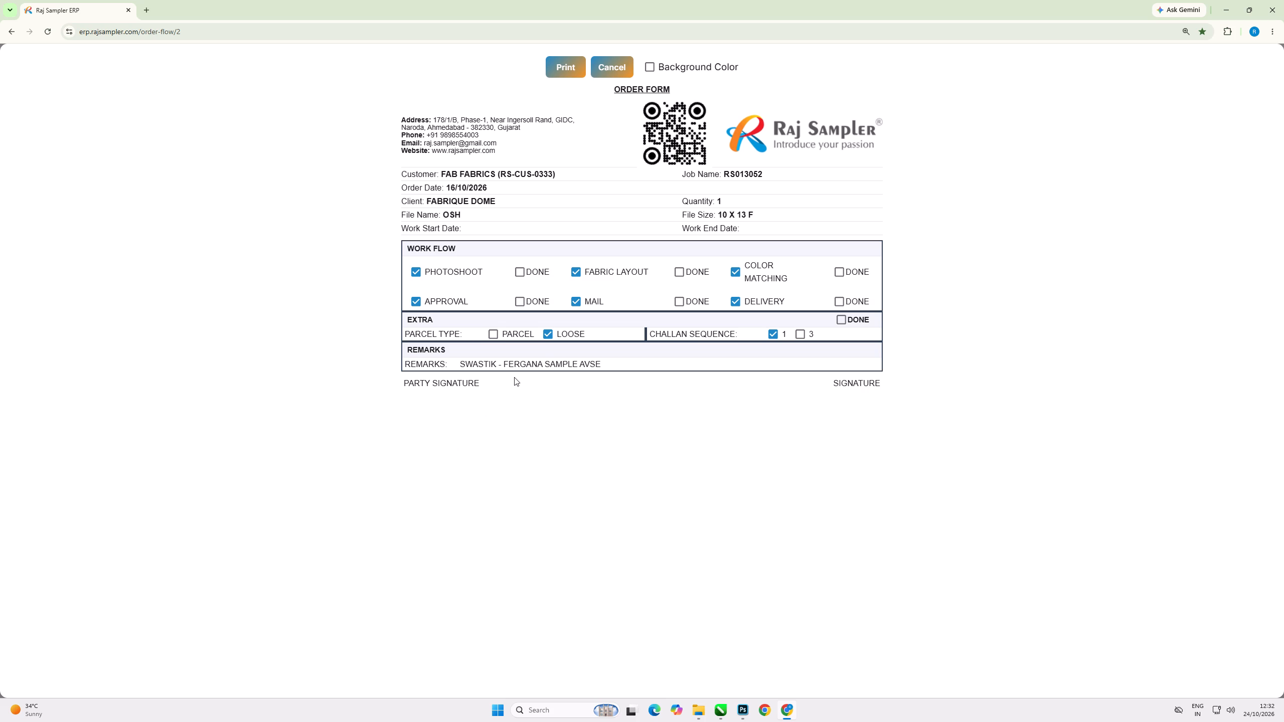
scroll(749, 268, "up", 6)
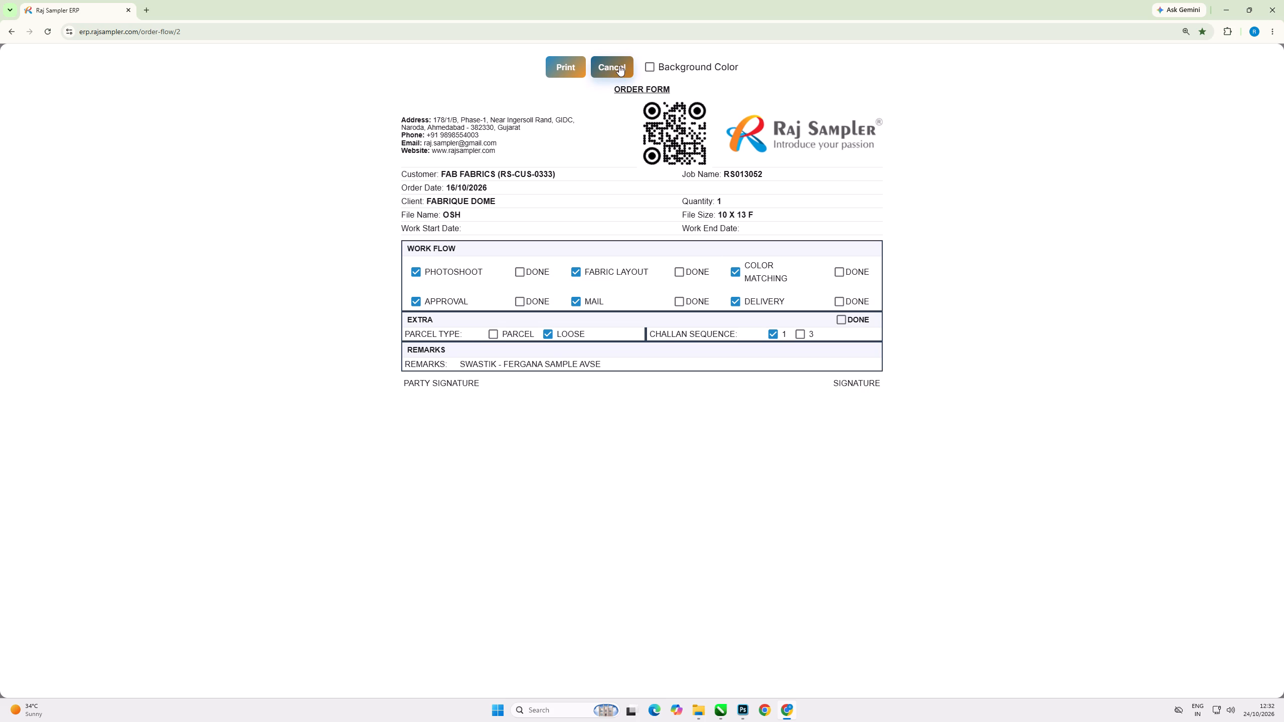
left_click(619, 65)
In File Explorer, search PDF E catlogue for fer and open the FERGANA FABFEEL pdf in CorelDRAW, importing its text as text.
left_click(697, 715)
scroll(392, 495, "up", 4)
left_click(670, 648)
left_click(1058, 35)
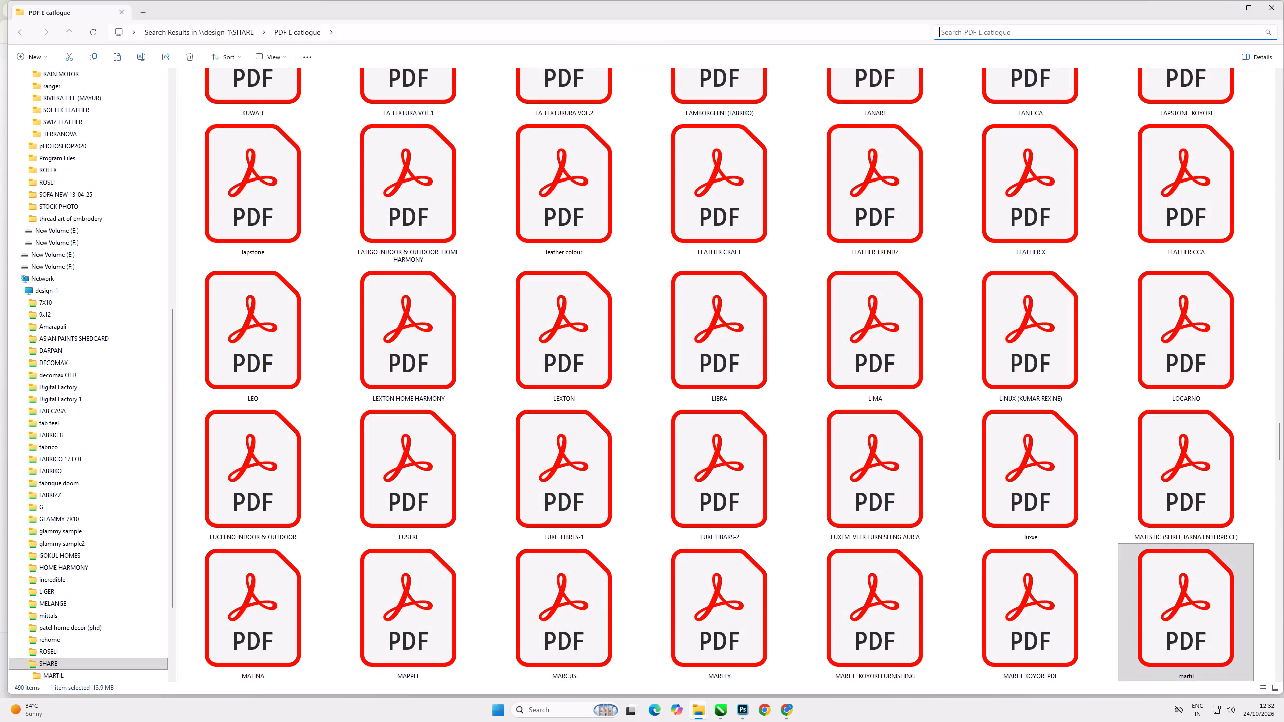
type("fer")
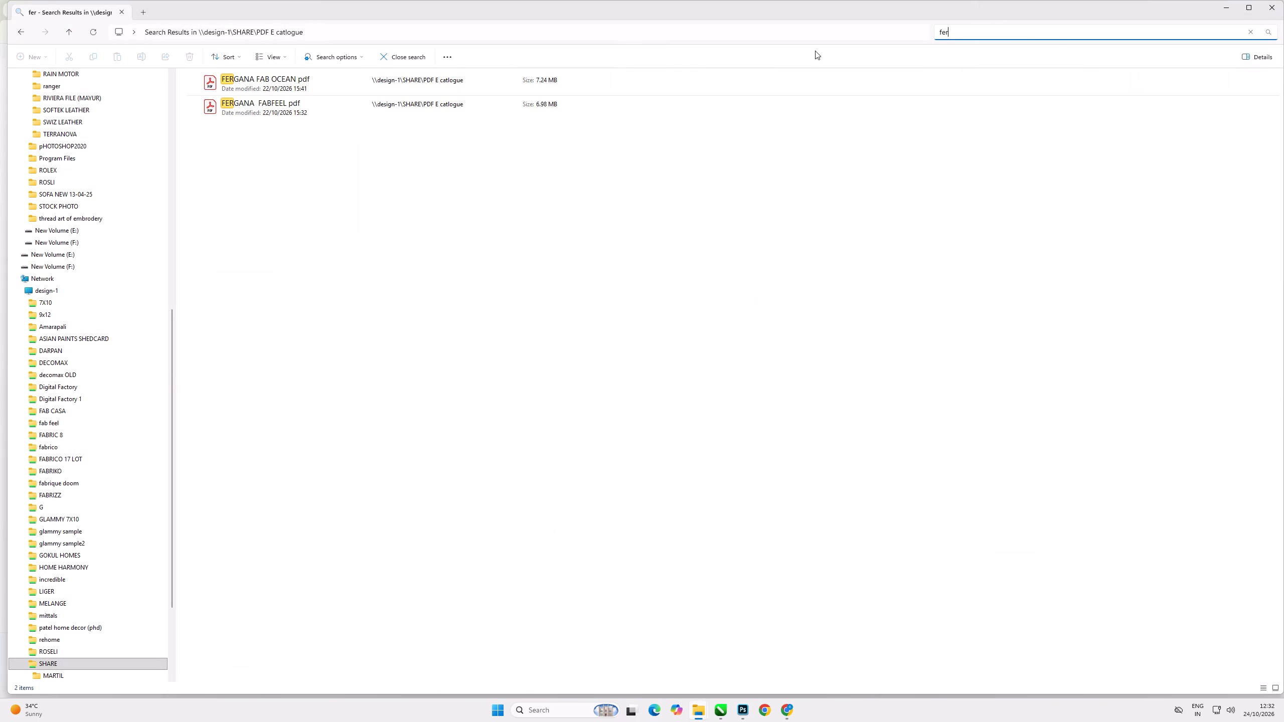
left_click(268, 102)
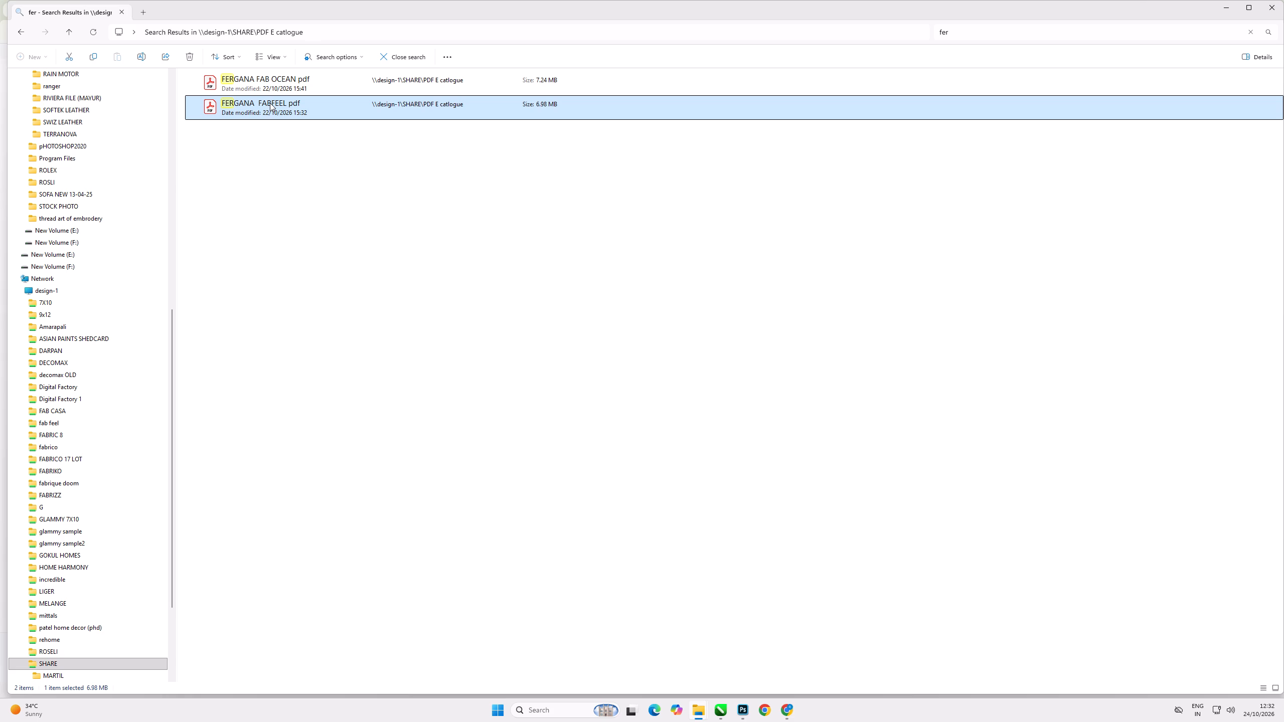
right_click(314, 102)
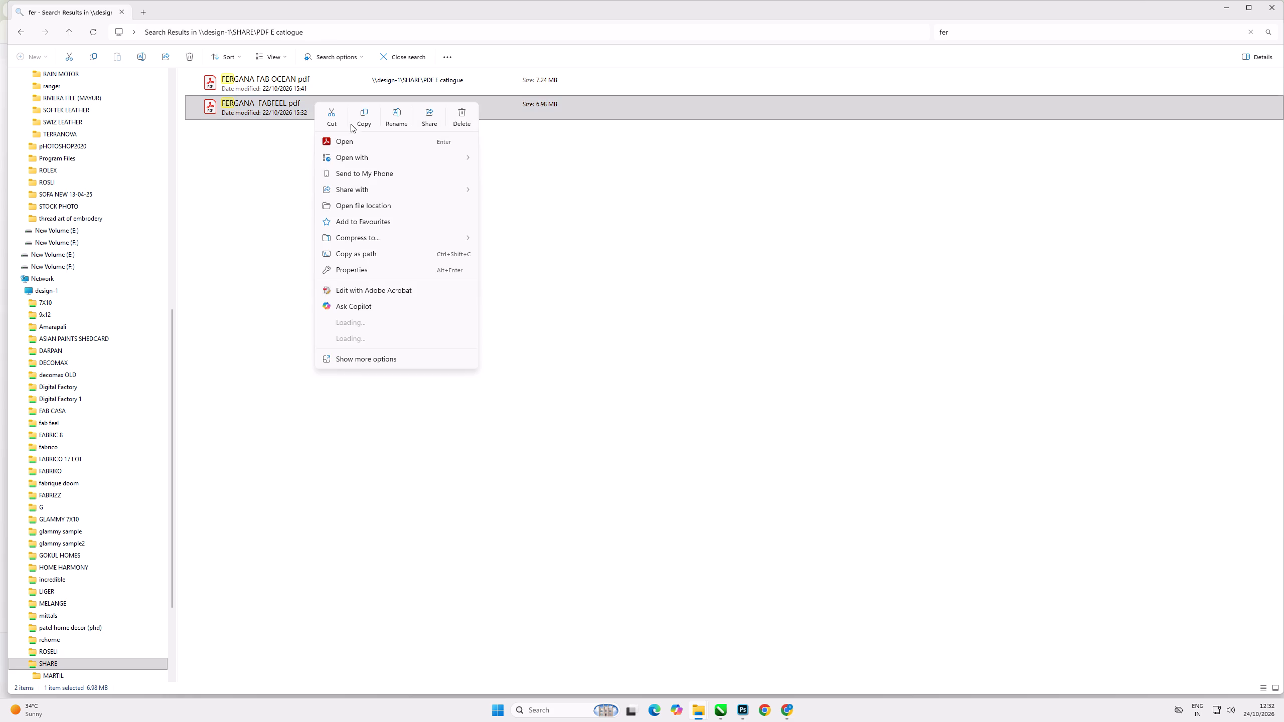
left_click(355, 154)
left_click(563, 205)
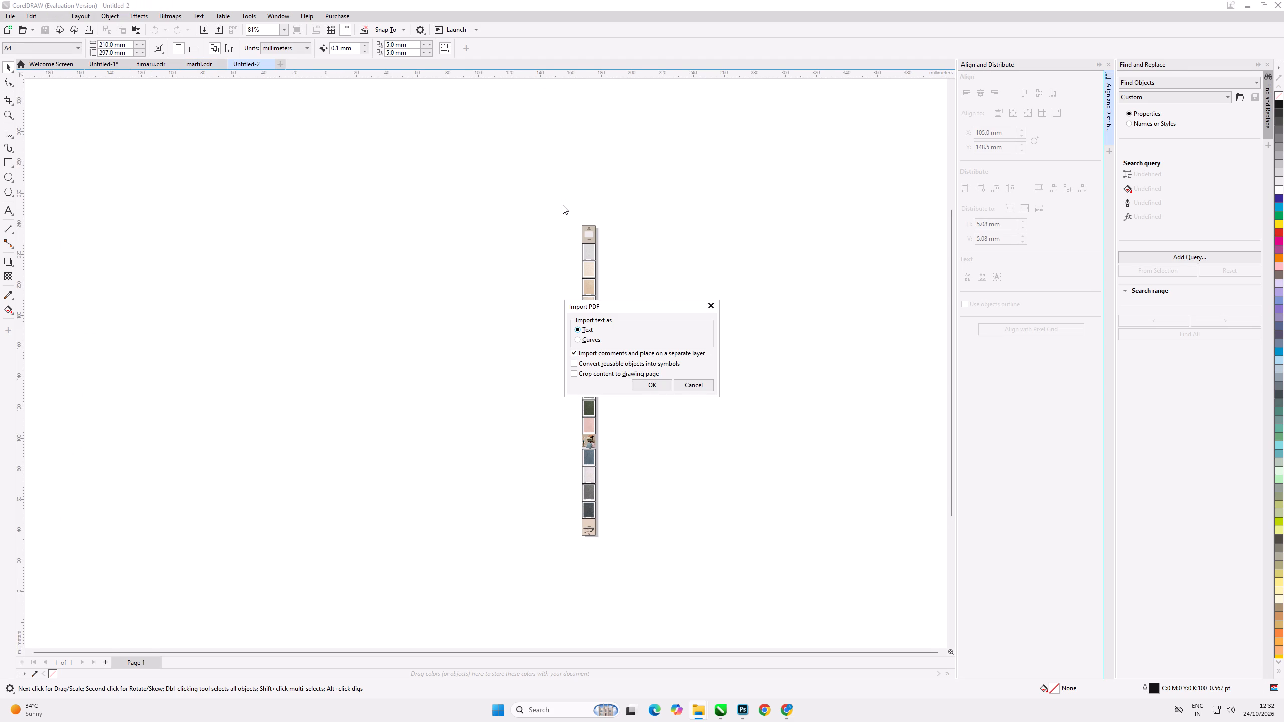
key("Return")
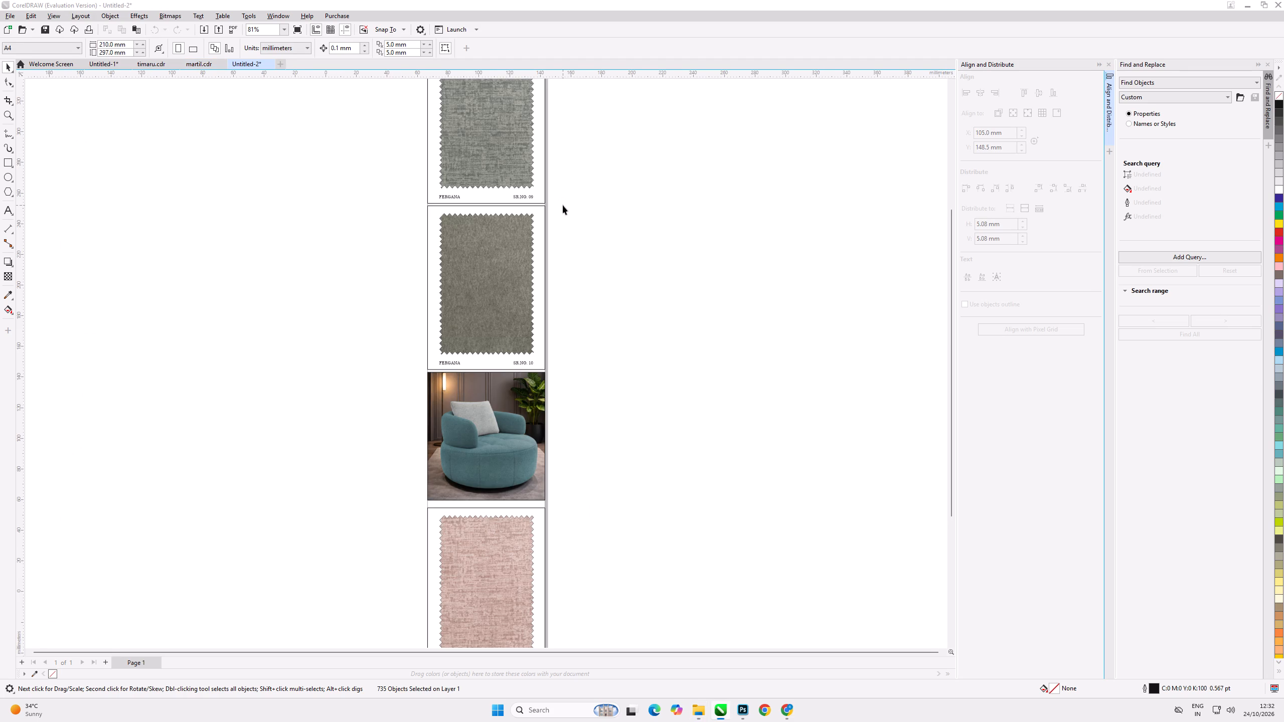
Examine the imported FERGANA catalogue pages from the cover through the numbered swatches to the last page.
scroll(477, 446, "up", 7)
scroll(482, 462, "down", 16)
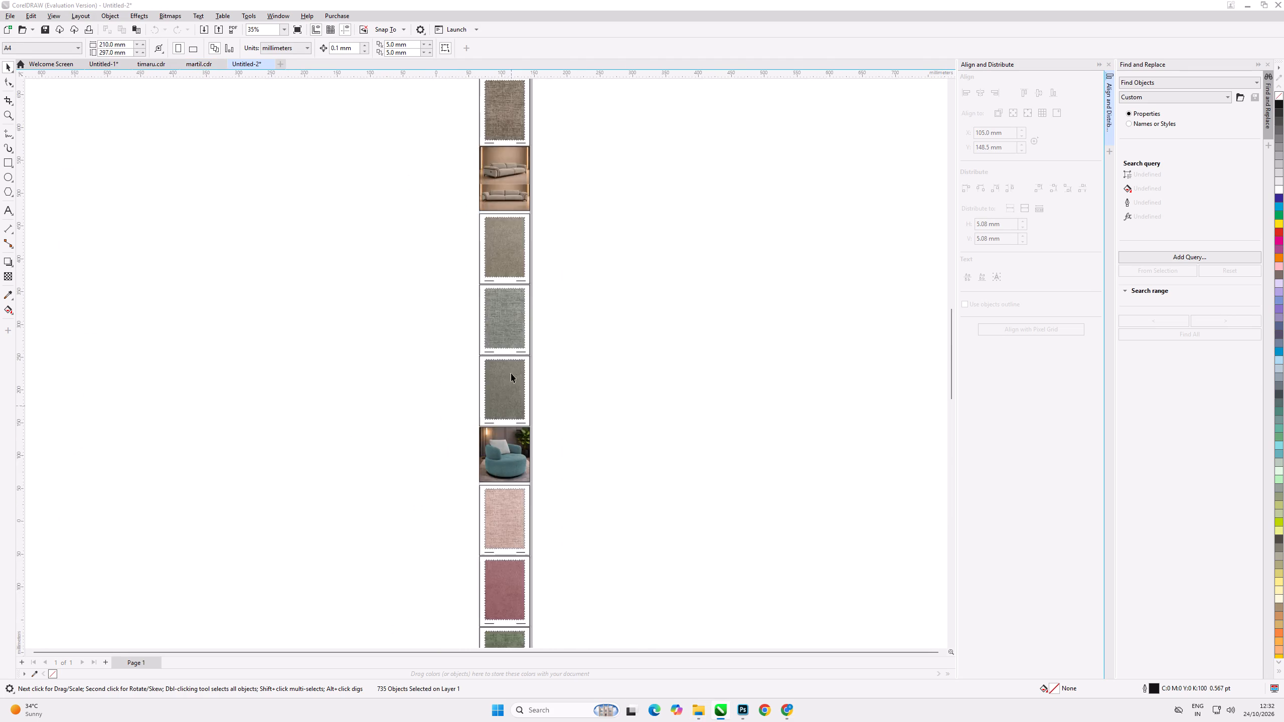
scroll(511, 373, "down", 14)
scroll(531, 473, "up", 20)
scroll(531, 473, "up", 6)
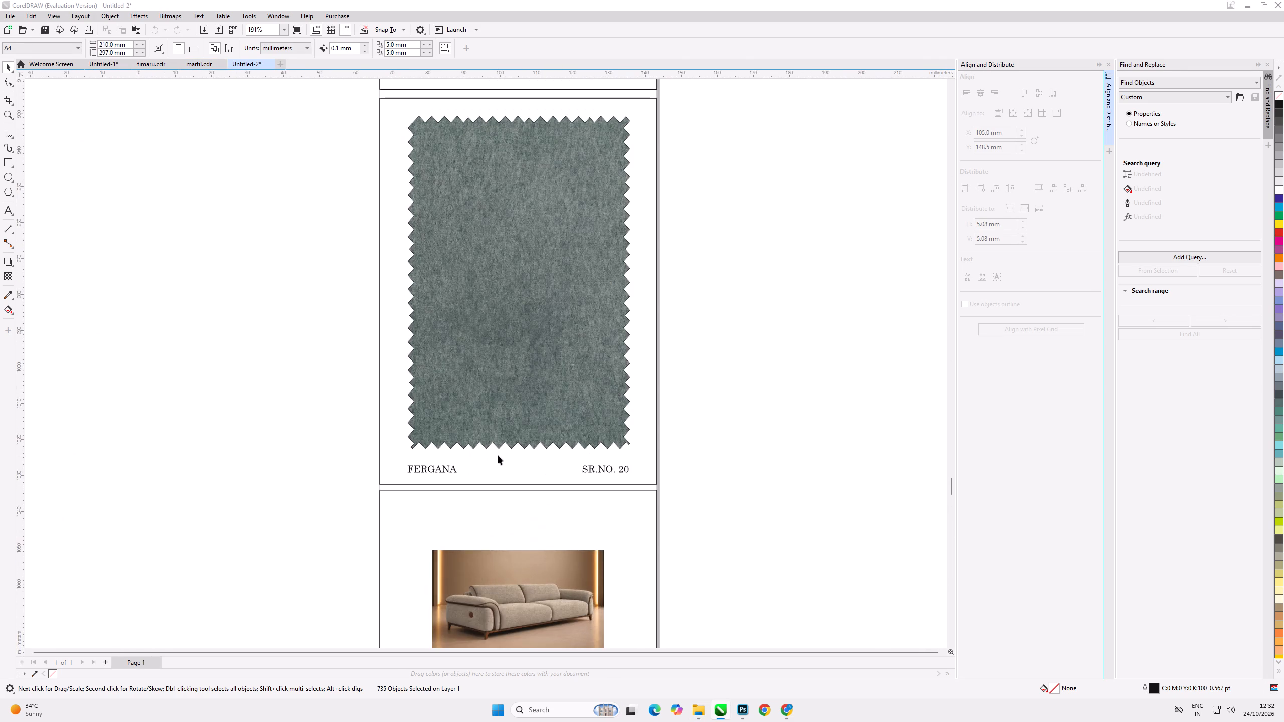
scroll(500, 459, "up", 5)
scroll(554, 617, "down", 20)
scroll(554, 617, "down", 9)
scroll(620, 344, "down", 7)
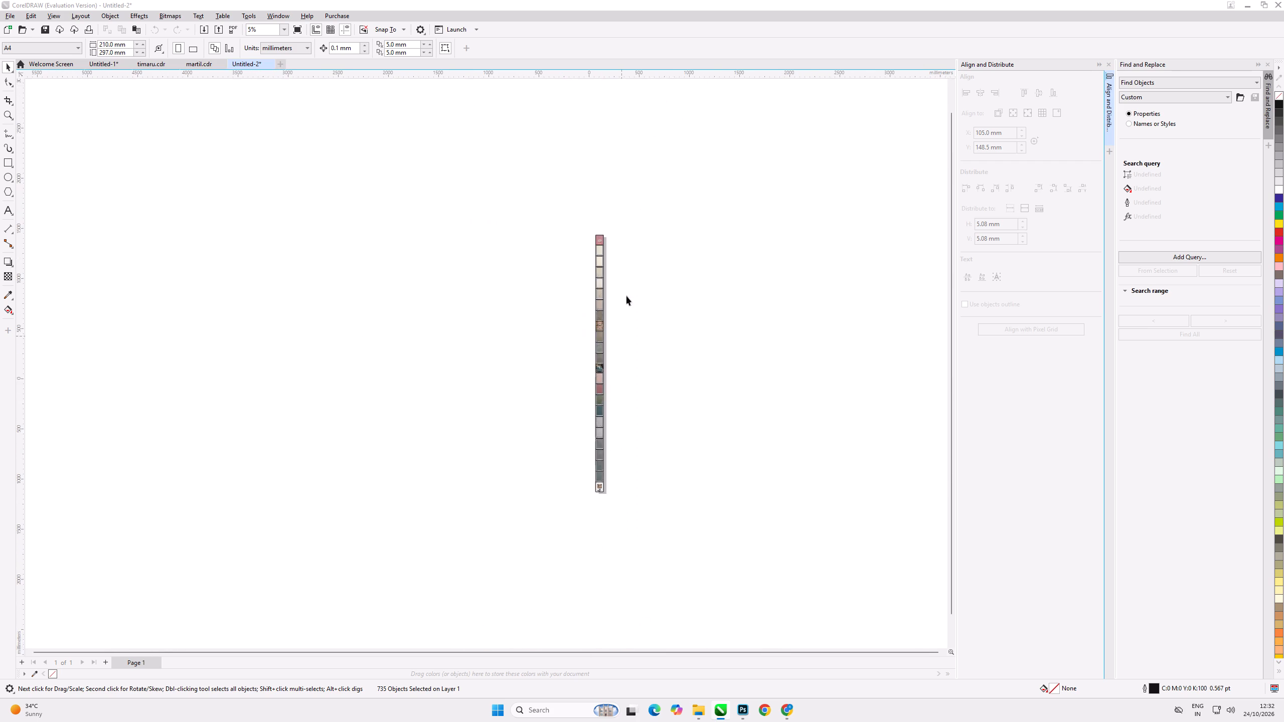
scroll(631, 240, "up", 20)
scroll(631, 240, "up", 3)
scroll(537, 479, "up", 8)
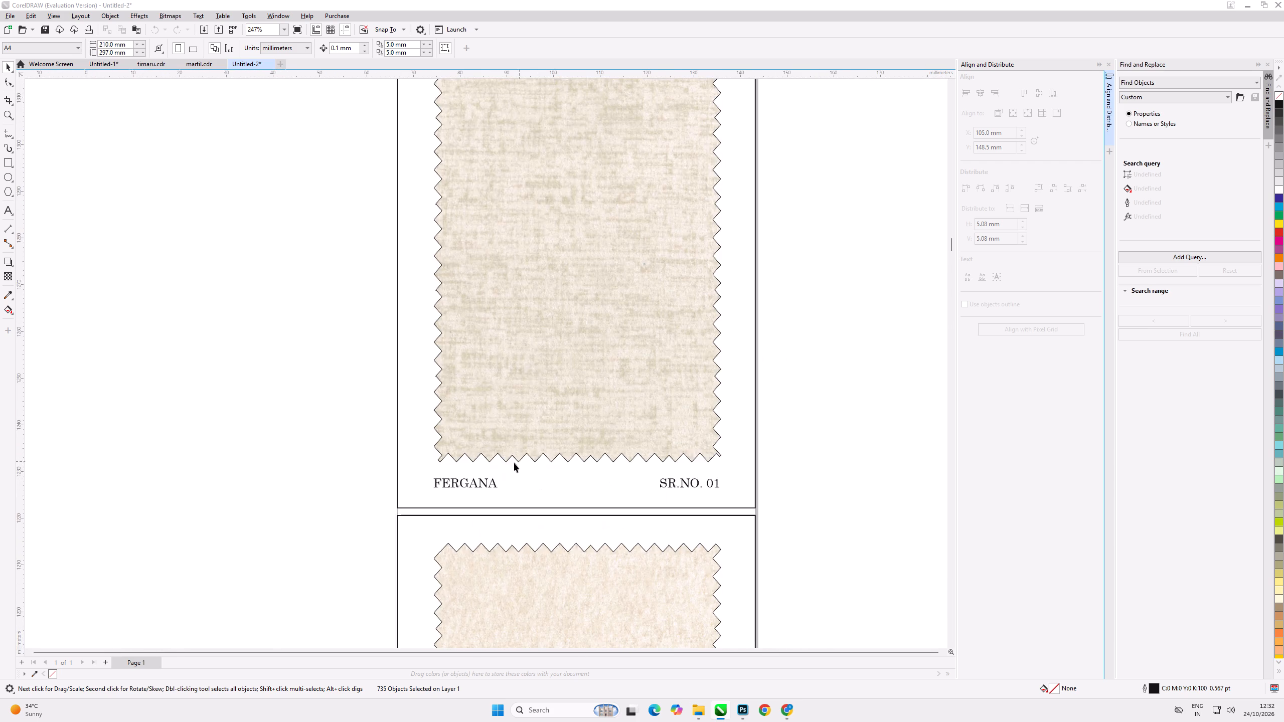
scroll(514, 463, "up", 5)
scroll(463, 460, "down", 13)
left_click_drag(690, 330, 692, 380)
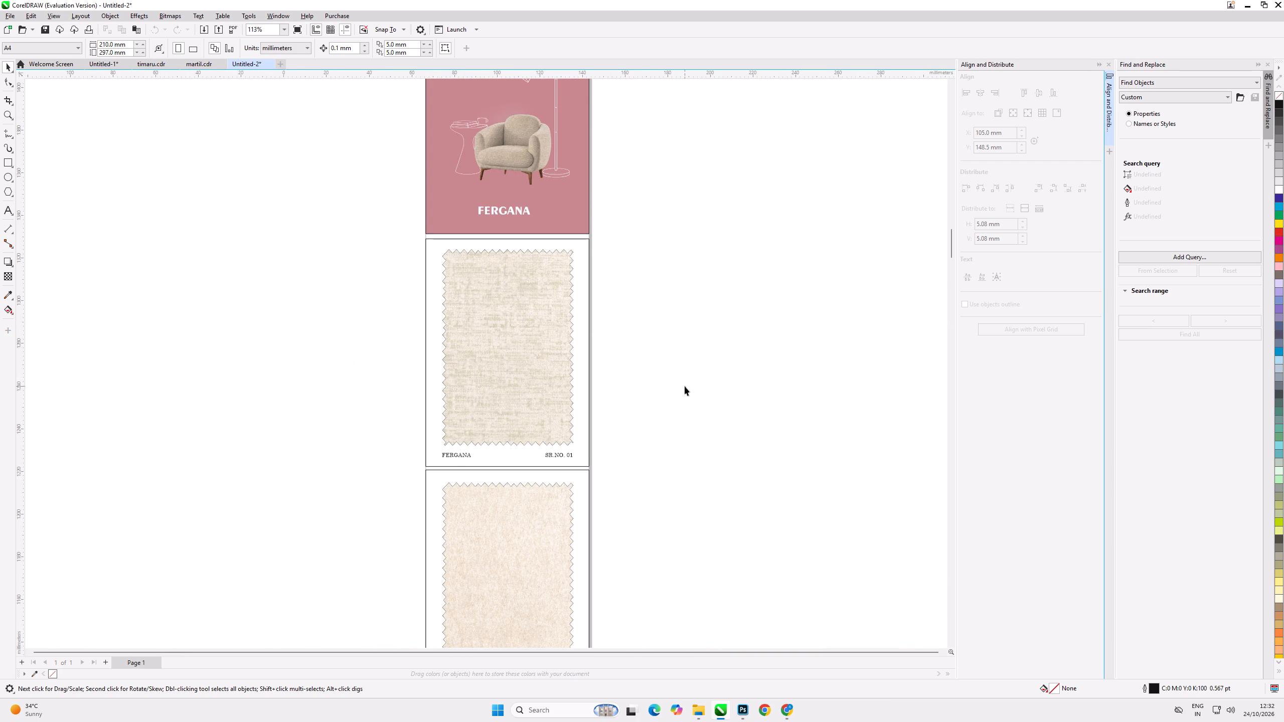
scroll(685, 393, "down", 14)
scroll(583, 155, "up", 1)
scroll(583, 169, "down", 13)
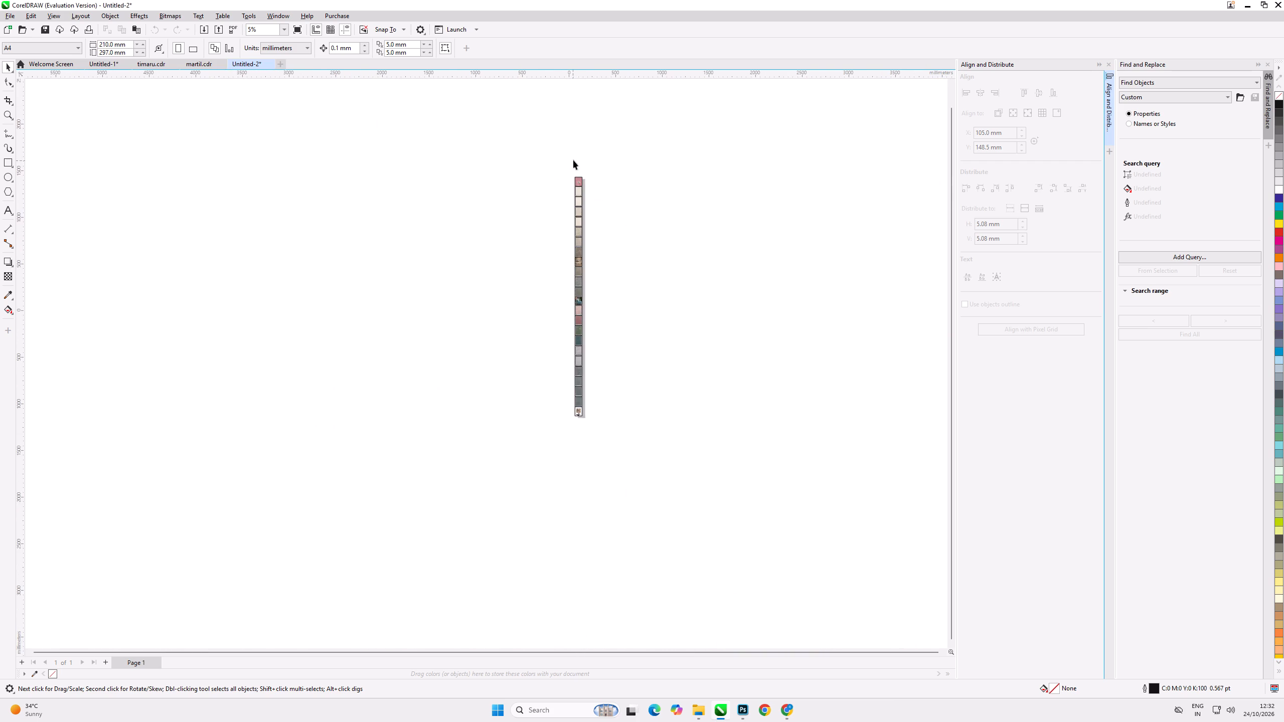
scroll(574, 160, "up", 12)
scroll(598, 211, "down", 1)
scroll(600, 224, "up", 6)
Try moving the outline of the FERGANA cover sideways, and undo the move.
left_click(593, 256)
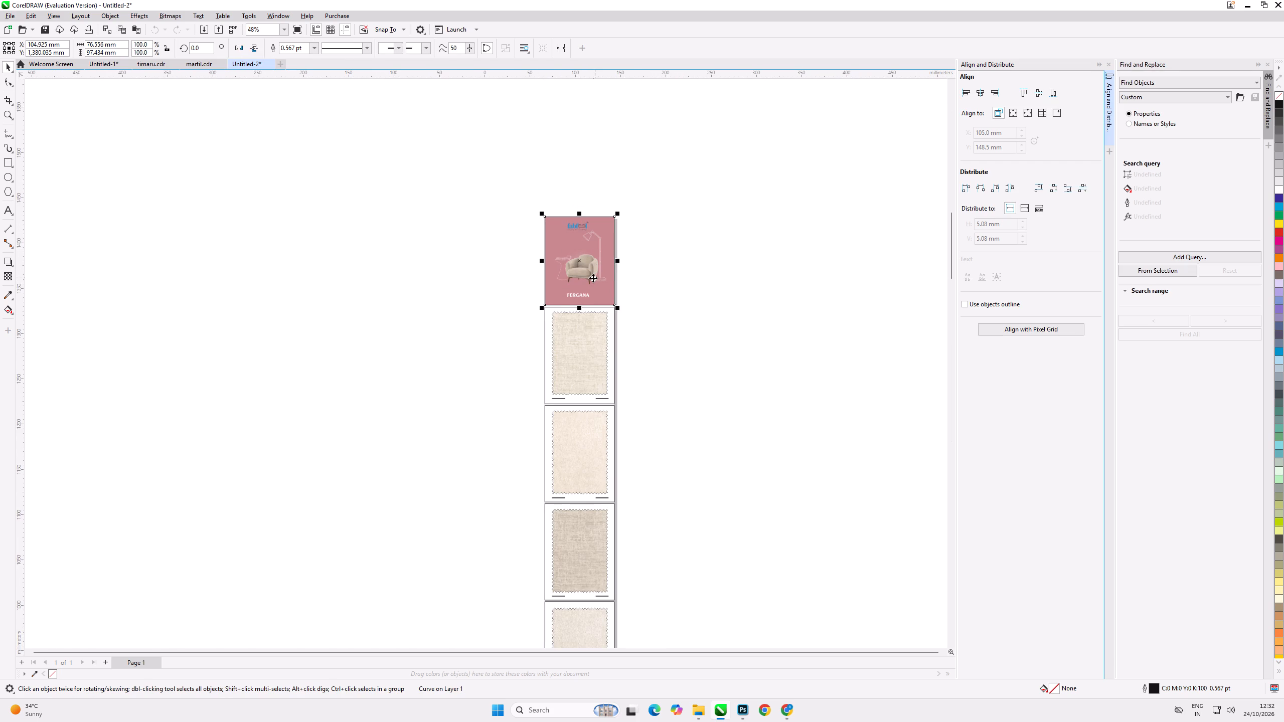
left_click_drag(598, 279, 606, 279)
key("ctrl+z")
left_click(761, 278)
Move the cover's outline about 4 mm to the right and delete the FERGANA cover artwork beneath it.
scroll(587, 251, "up", 11)
left_click_drag(622, 285, 638, 287, "shift")
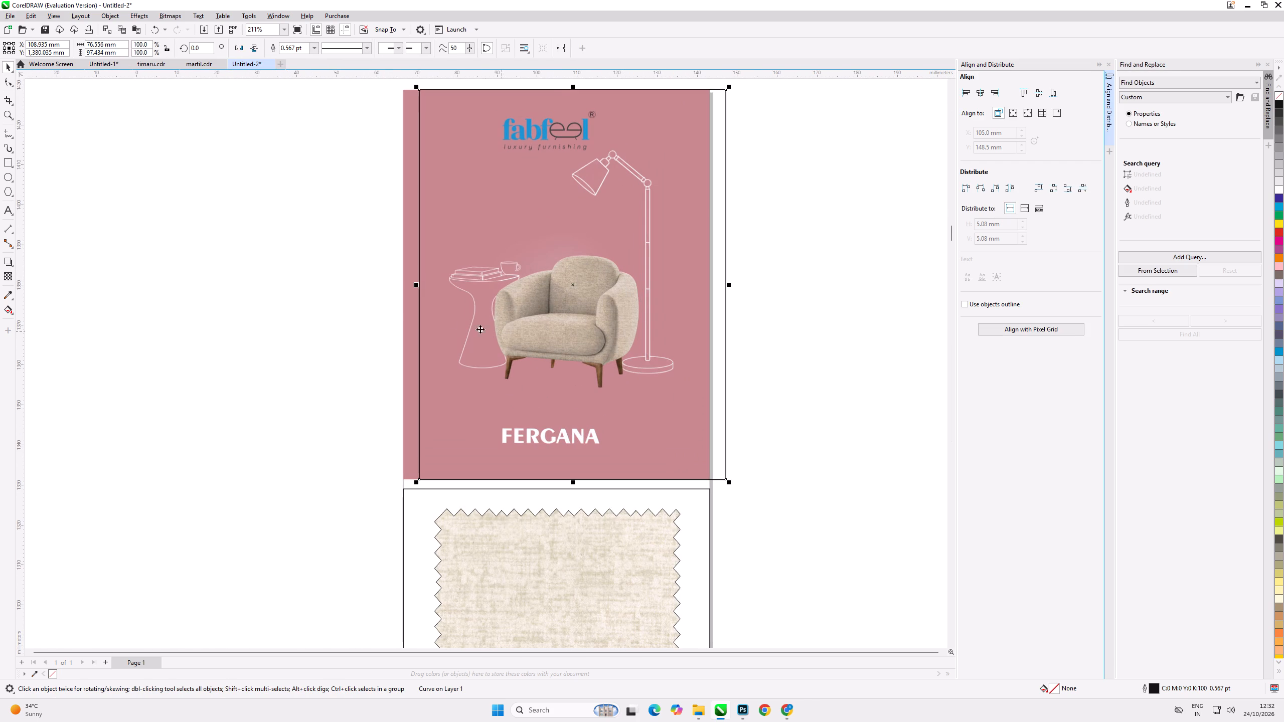
left_click(410, 317)
key("Delete")
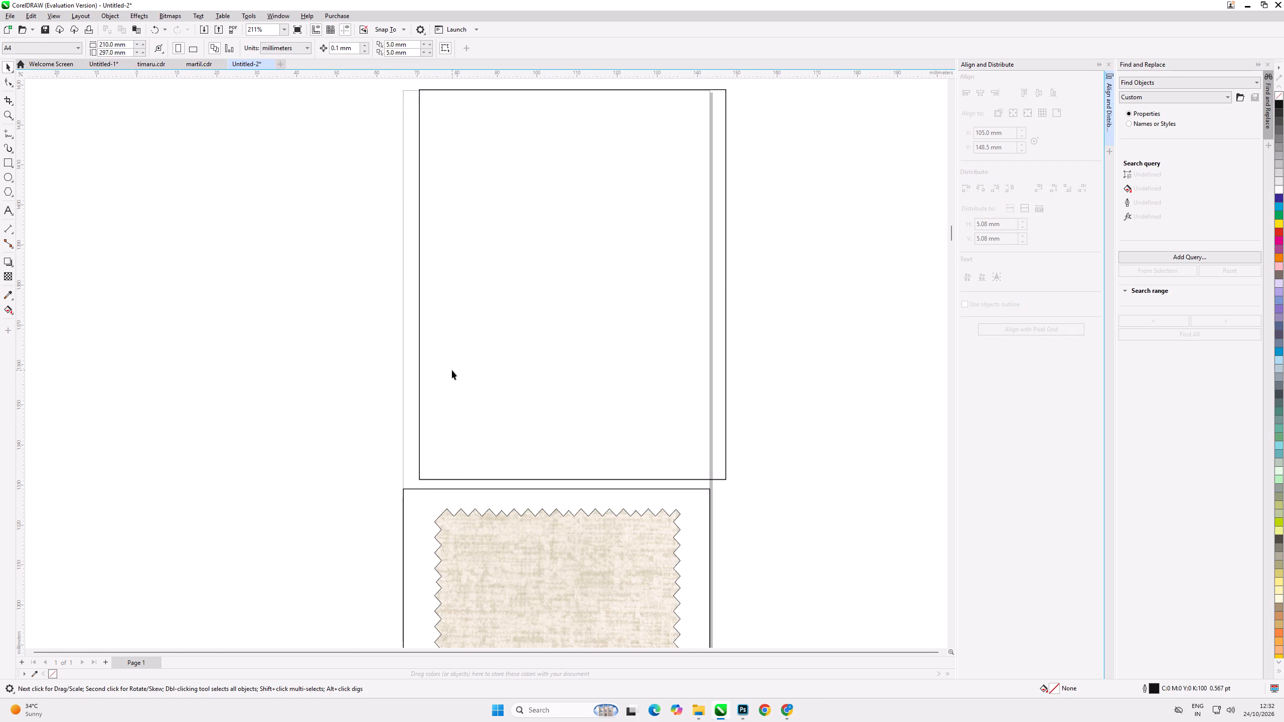
Align the empty cover outline to the left edge of the SR.NO. 01 swatch page frame below it.
left_click(452, 370)
left_click(402, 507, "shift")
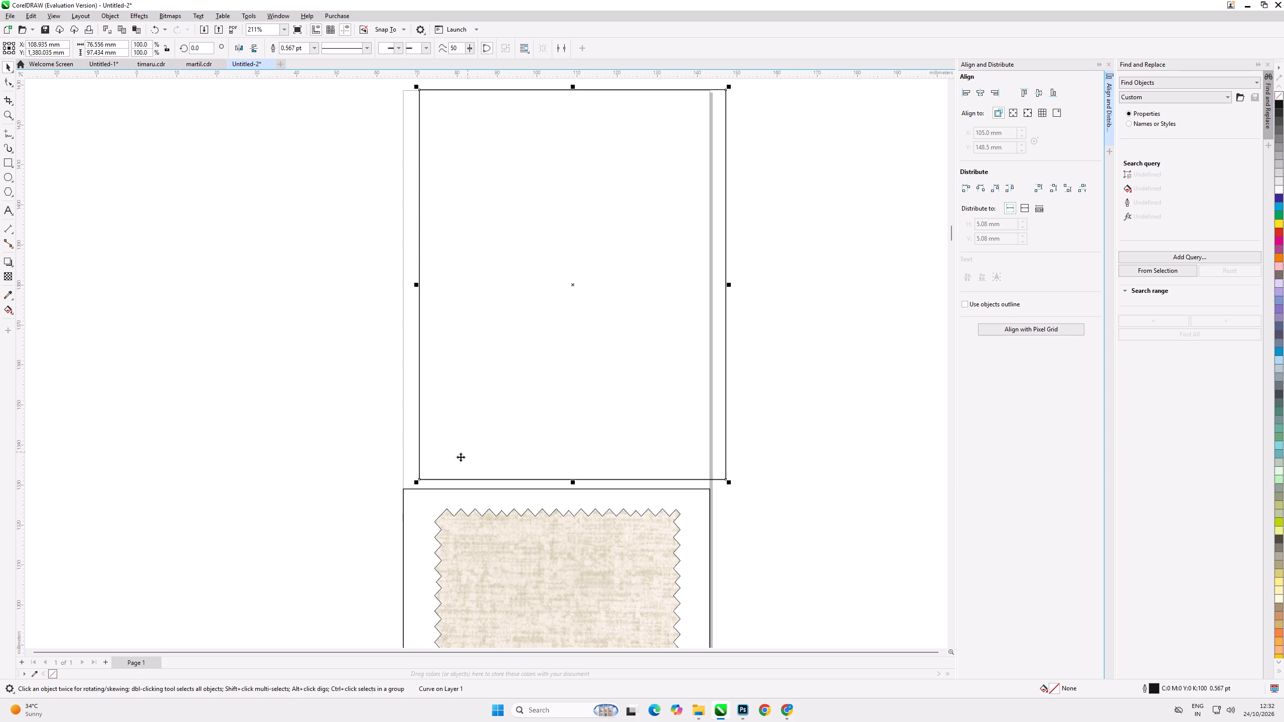
left_click(404, 507, "shift")
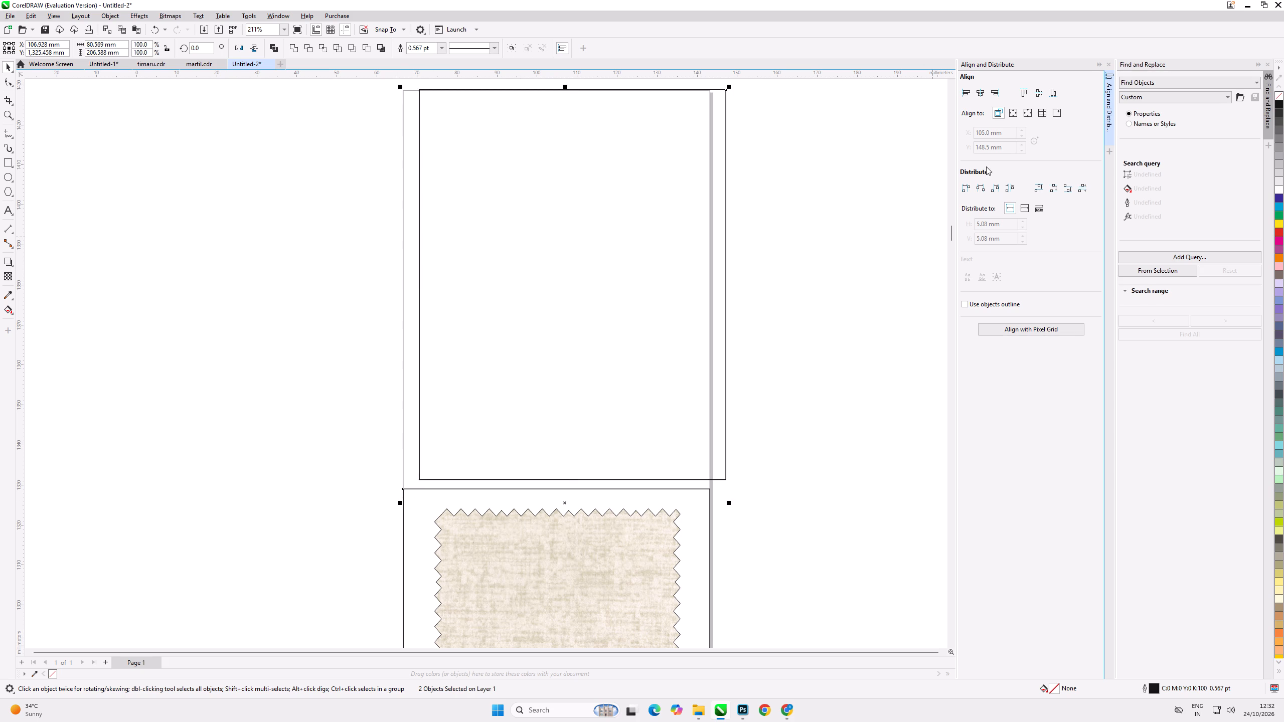
left_click(967, 95)
left_click(841, 277)
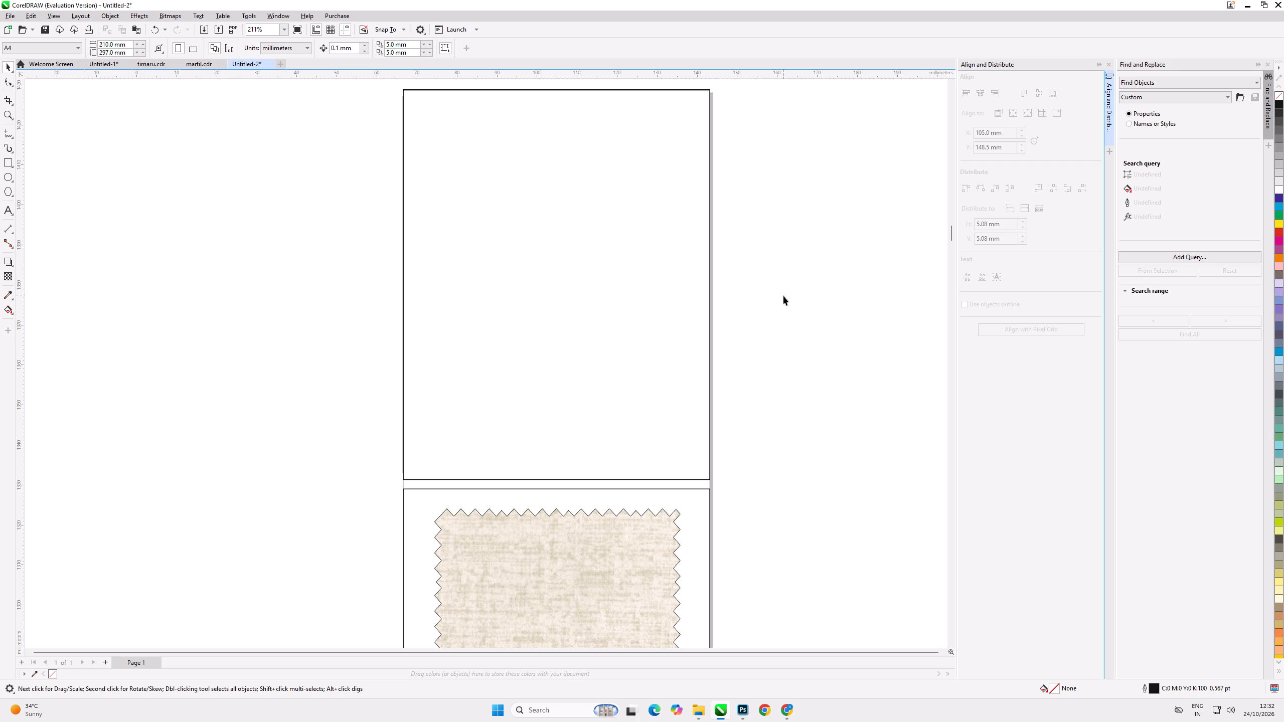
scroll(660, 209, "down", 20)
scroll(594, 194, "down", 4)
scroll(620, 339, "up", 2)
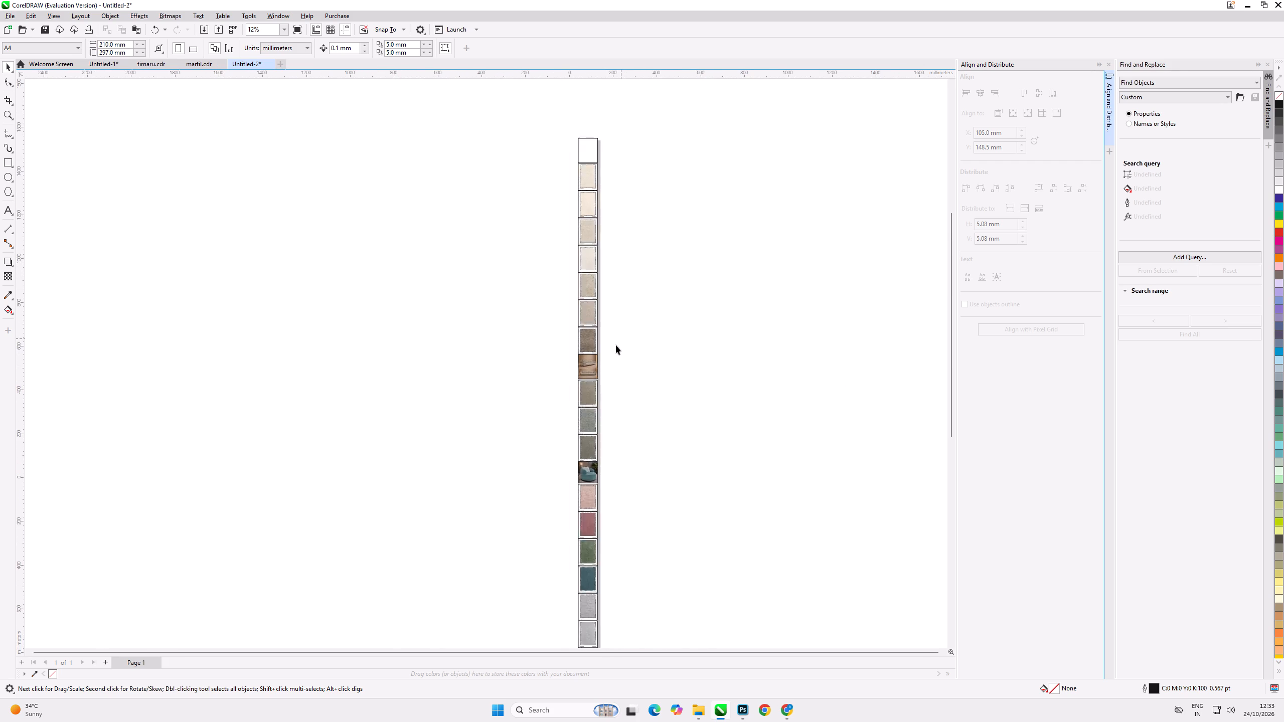
Move the outline of the sofa photo page below SR.NO. 07 about 3 mm to the right and delete the sofa artwork beneath.
scroll(616, 345, "up", 20)
scroll(616, 345, "up", 1)
left_click_drag(576, 360, 590, 360, "shift")
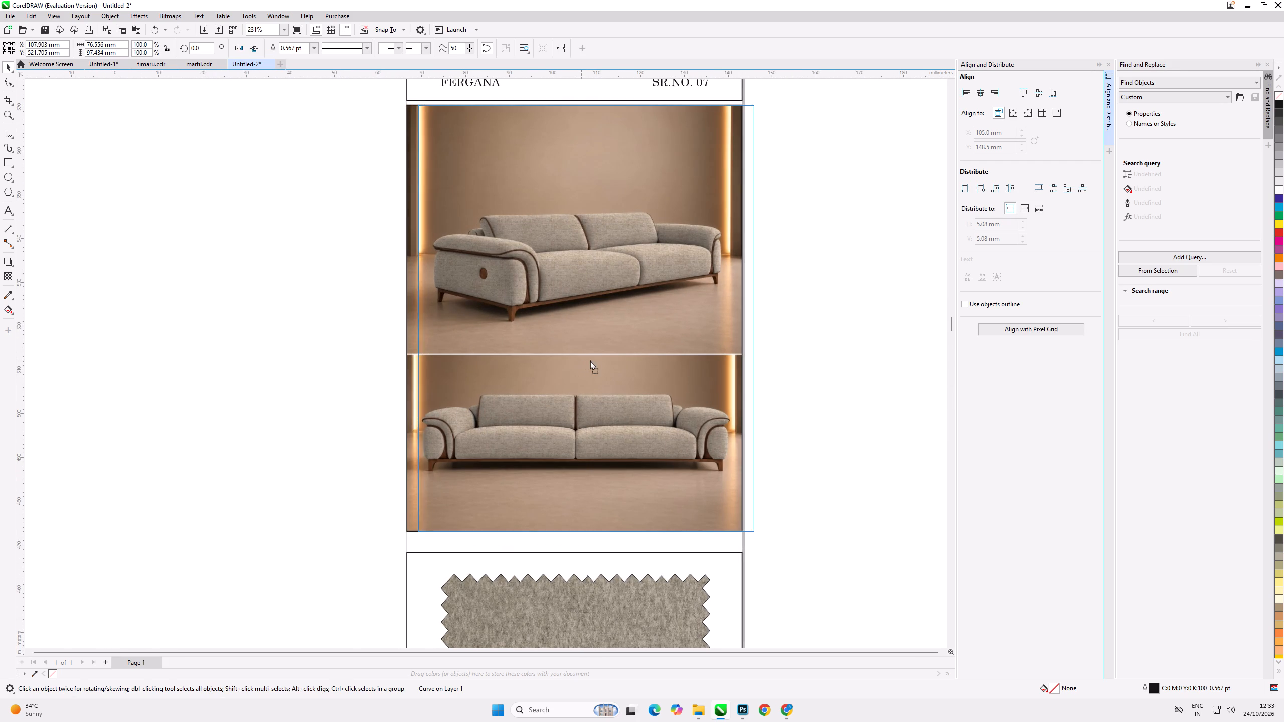
left_click_drag(590, 360, 591, 360, "shift")
left_click(410, 343)
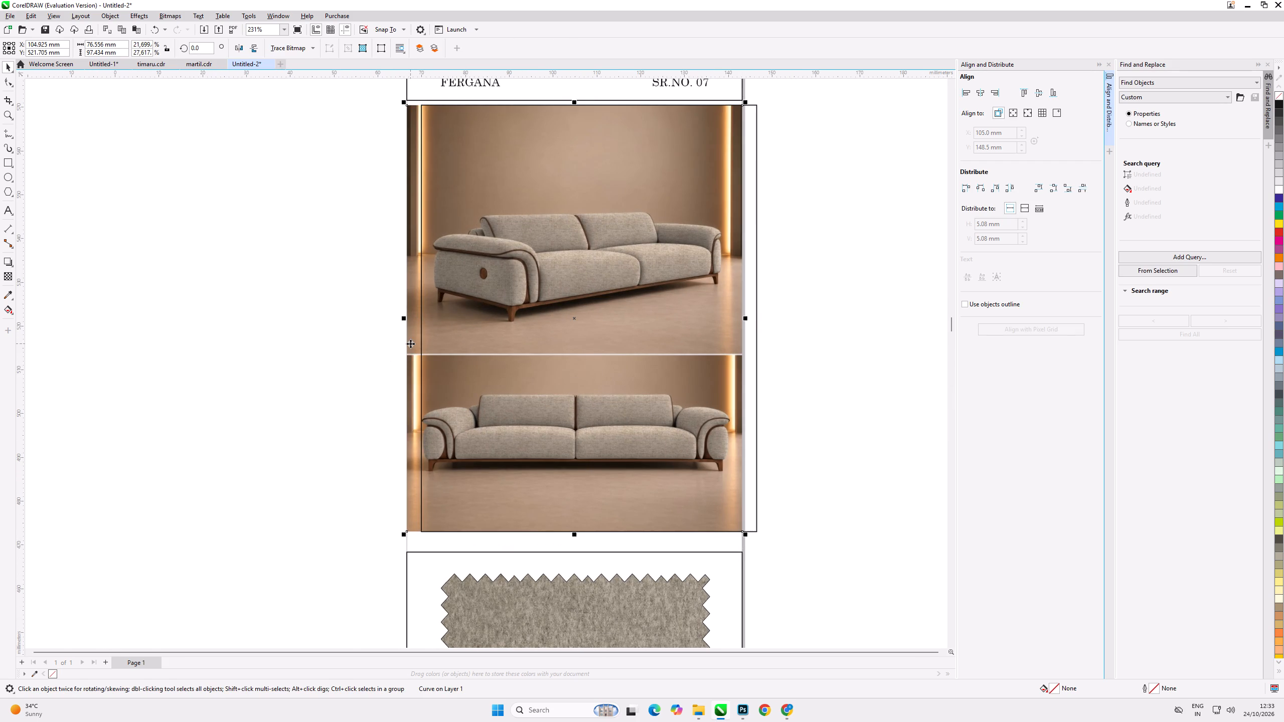
key("Delete")
Align the emptied sofa page outline to the left edge of the swatch page frame below it.
left_click(474, 339)
left_click(407, 563, "shift")
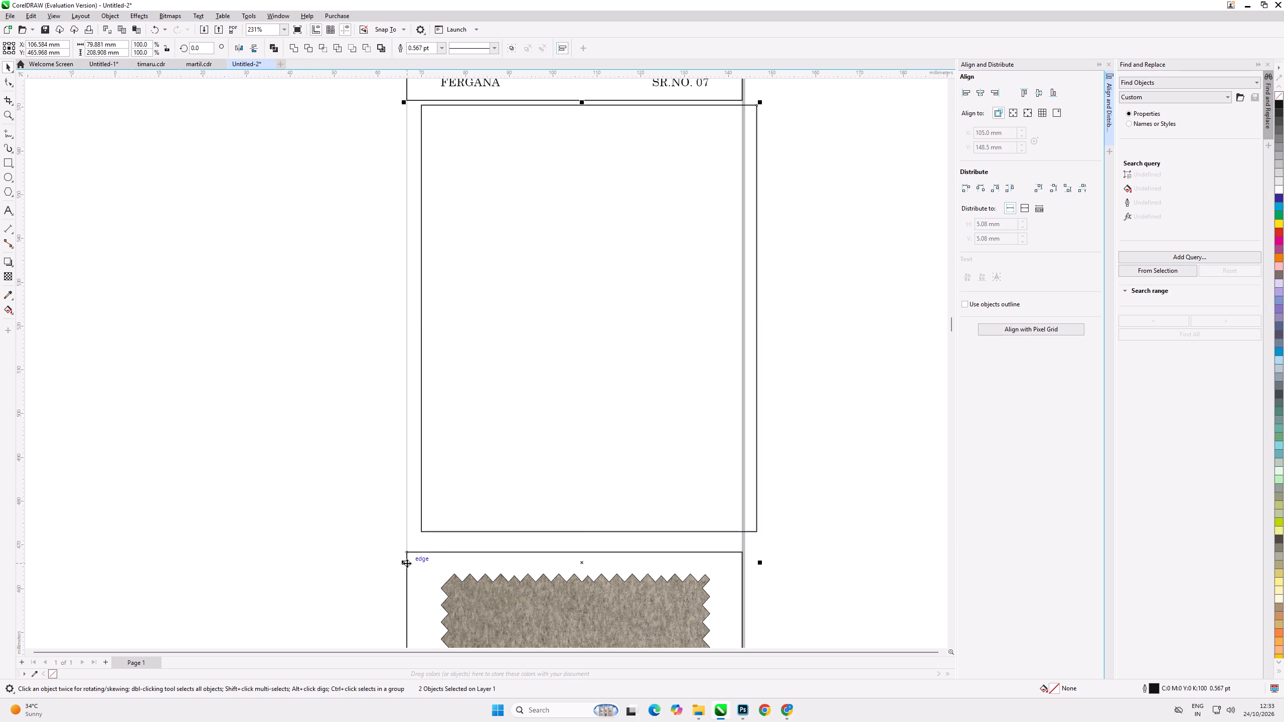
key("l")
Move the outline of the armchair page below SR.NO. 10 about 3.5 mm to the right and delete the armchair photo.
scroll(561, 386, "down", 8)
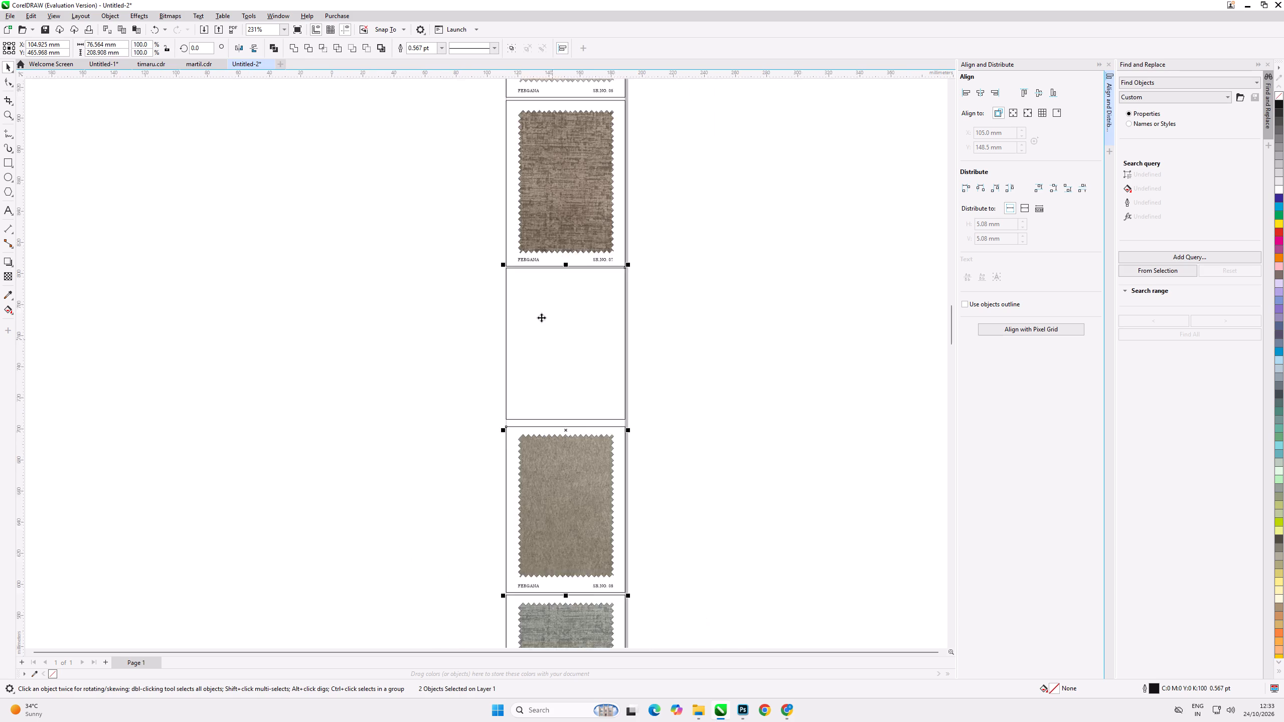
scroll(541, 317, "down", 12)
scroll(633, 411, "up", 6)
left_click(813, 393)
scroll(760, 423, "down", 5)
scroll(577, 471, "up", 5)
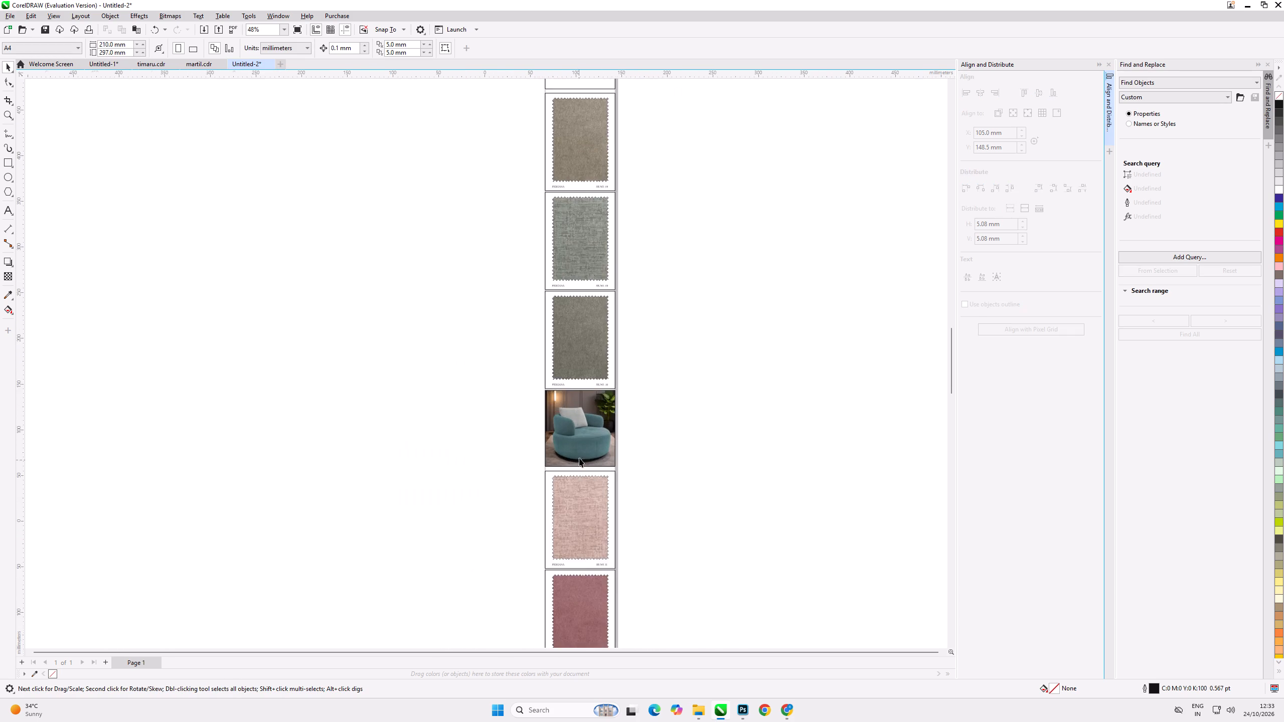
scroll(579, 458, "up", 7)
scroll(591, 408, "up", 5)
left_click_drag(591, 406, 604, 406)
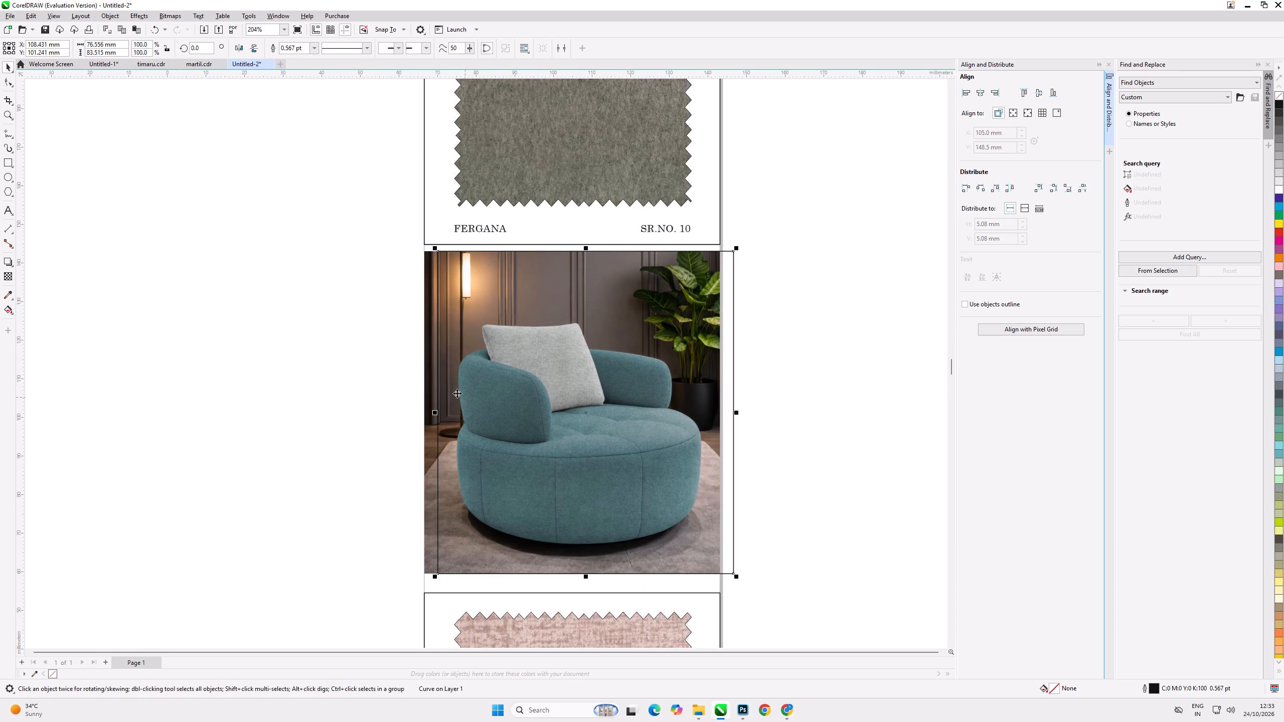
left_click(426, 370)
key("Delete")
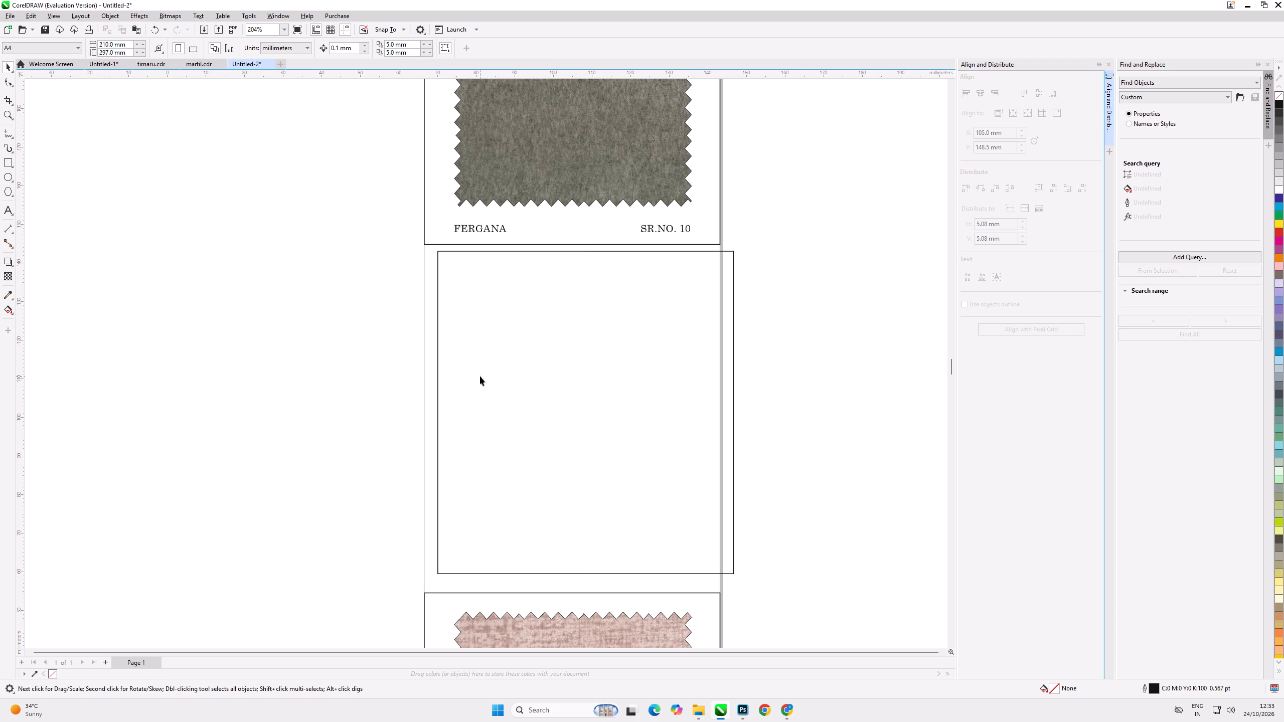
Align the emptied armchair page outline to the left edge of the pink swatch page frame below it.
left_click(480, 376)
left_click(424, 624, "shift")
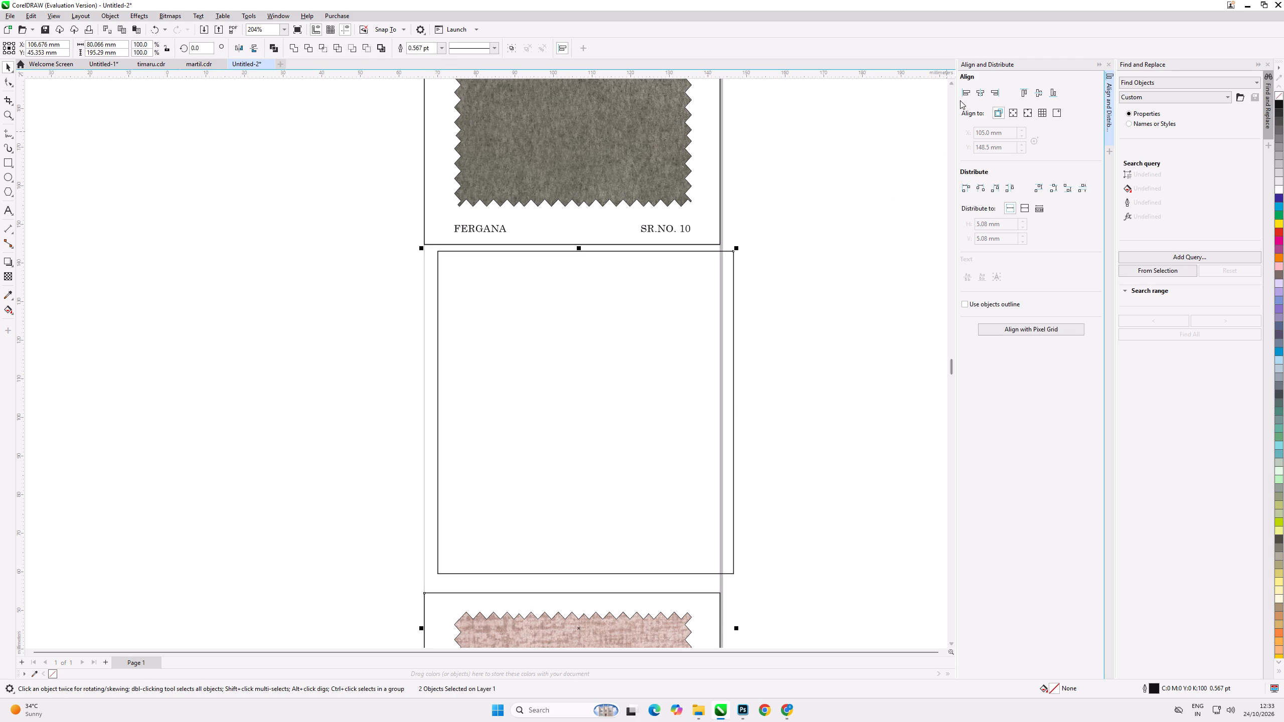
left_click(968, 89)
left_click(892, 319)
Delete the artwork inside the last page of the catalogue column, keeping the page's empty outline.
scroll(619, 272, "down", 19)
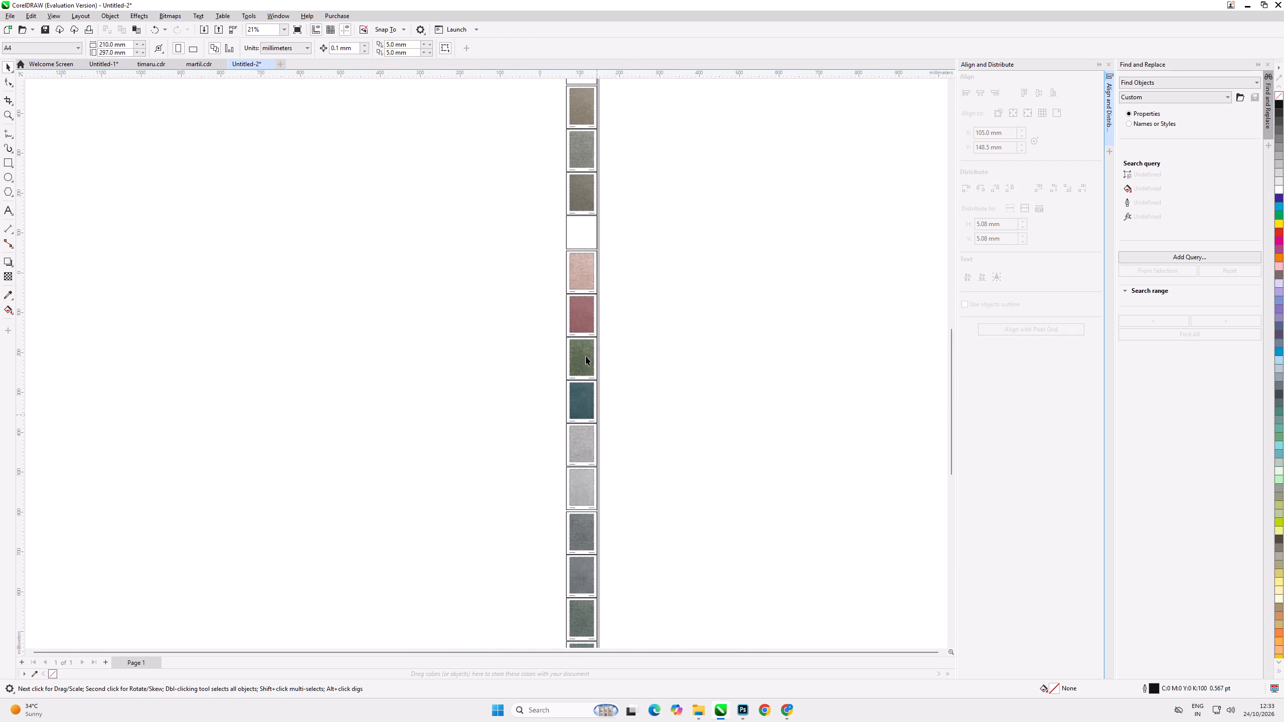
scroll(548, 120, "down", 7)
scroll(567, 386, "up", 18)
left_click_drag(432, 344, 648, 532)
key("Delete")
left_click(557, 399)
Switch to File Explorer, search SHARE for osh, open the osh folder and show its files as large thumbnails.
scroll(564, 411, "down", 16)
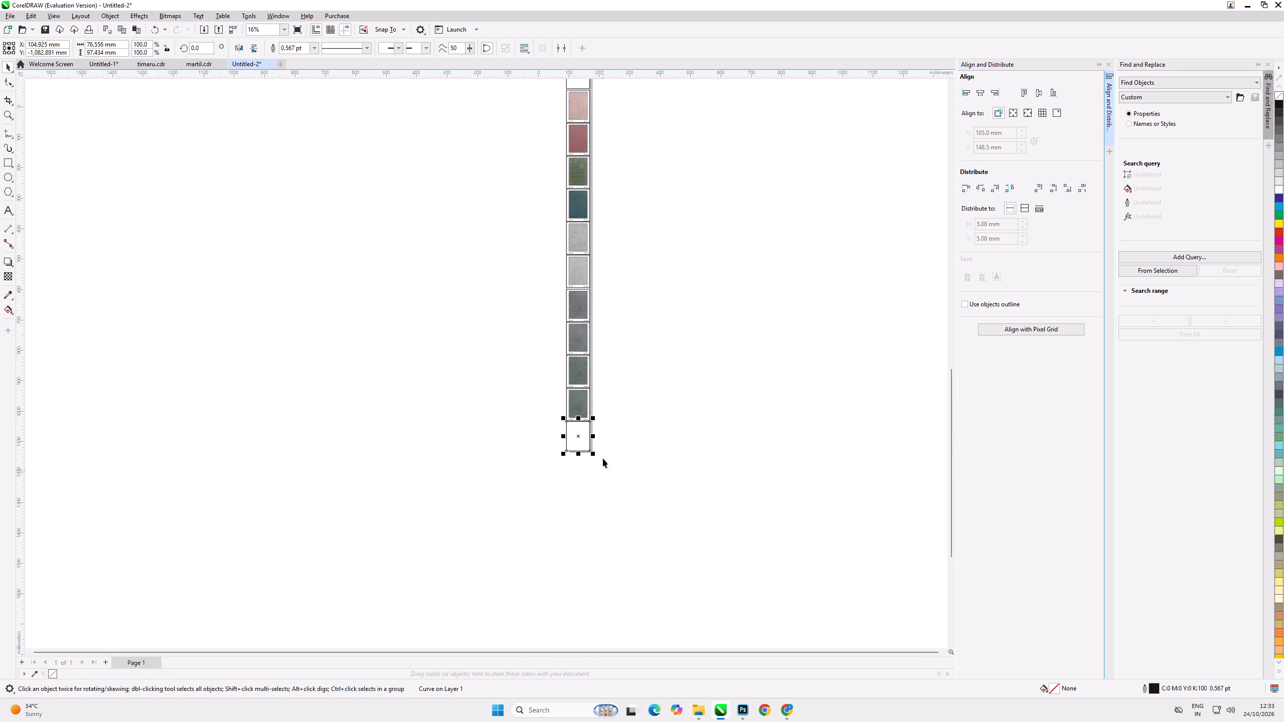
scroll(603, 458, "down", 5)
left_click(698, 709)
left_click(659, 659)
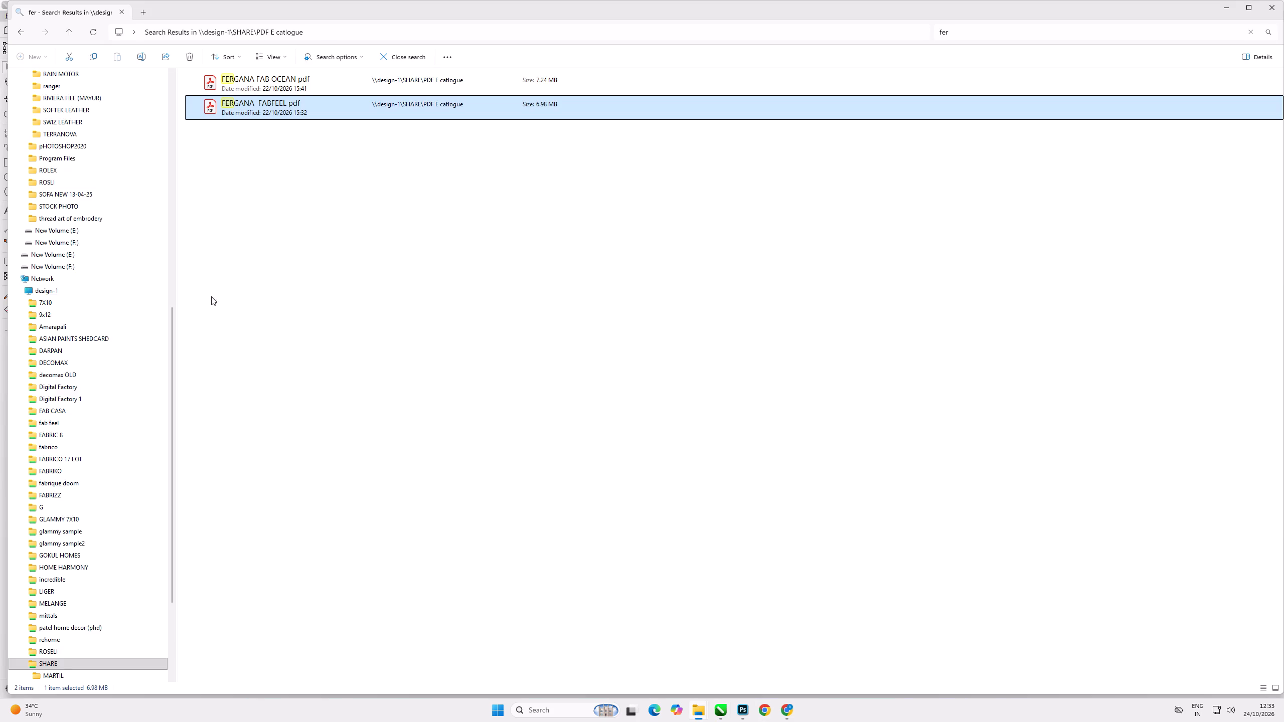
scroll(172, 271, "up", 17)
left_click(65, 111)
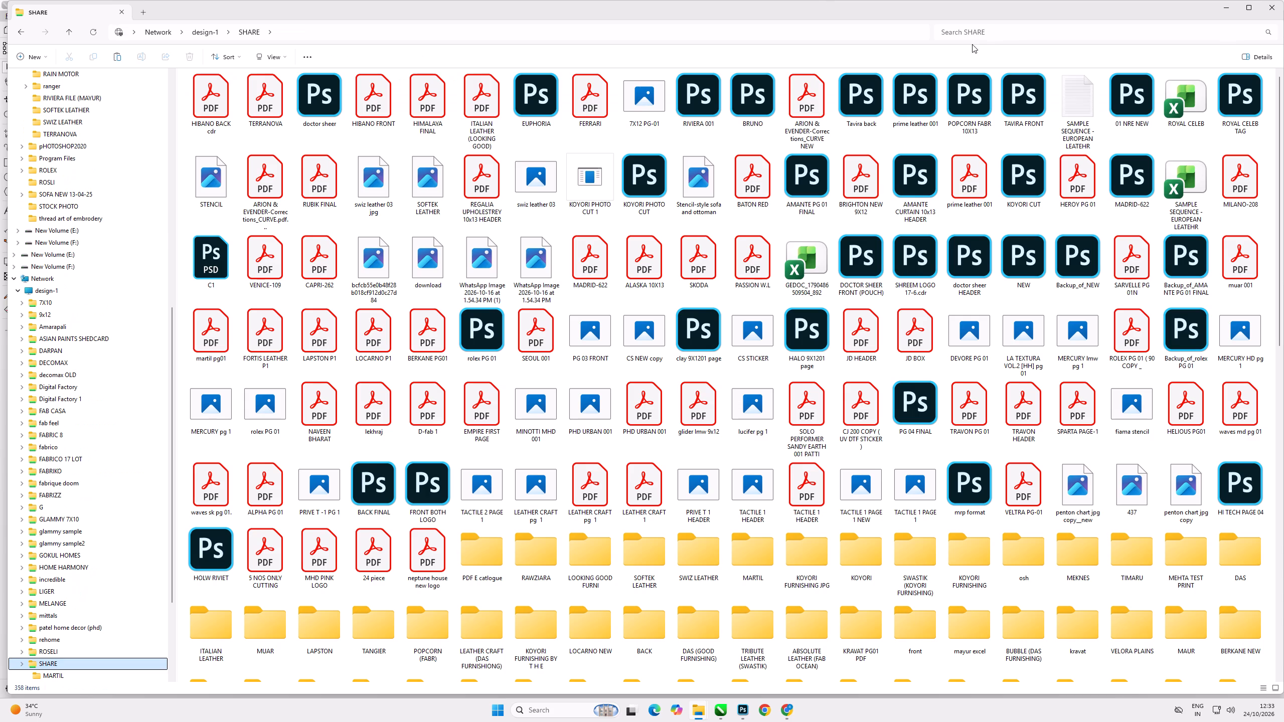
left_click(977, 31)
type("osh")
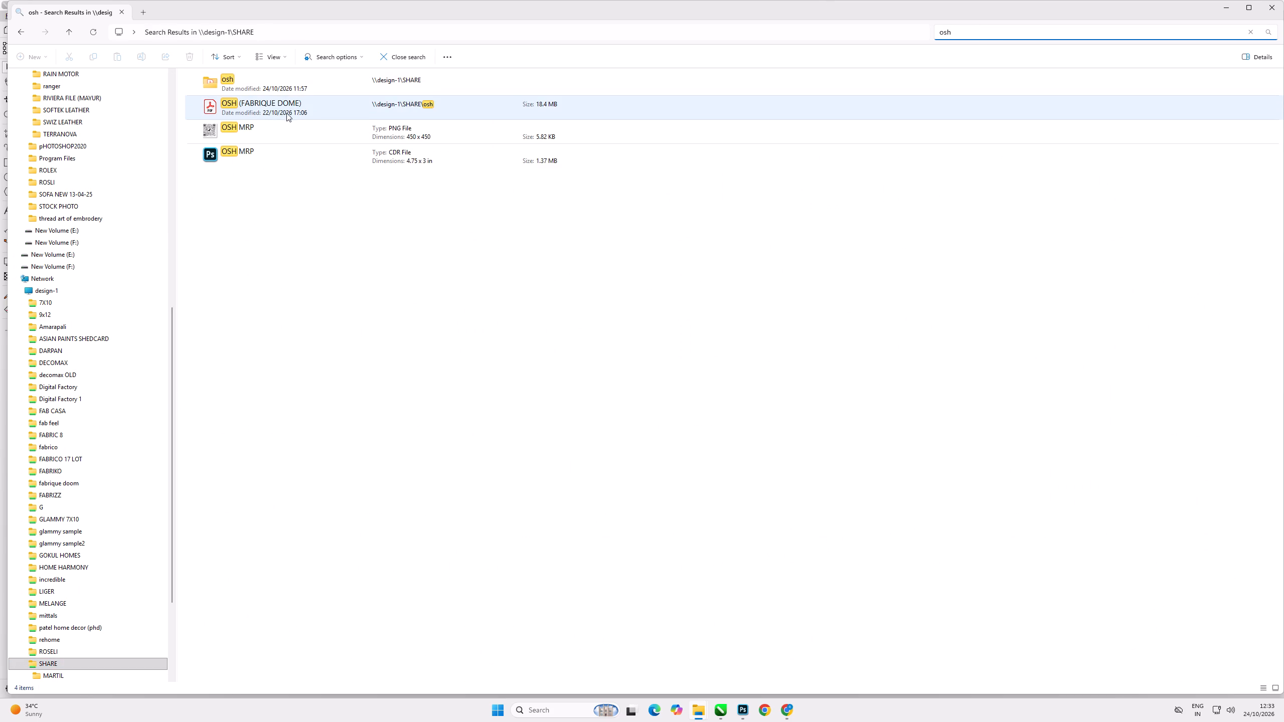
double_click(301, 83)
right_click(330, 234)
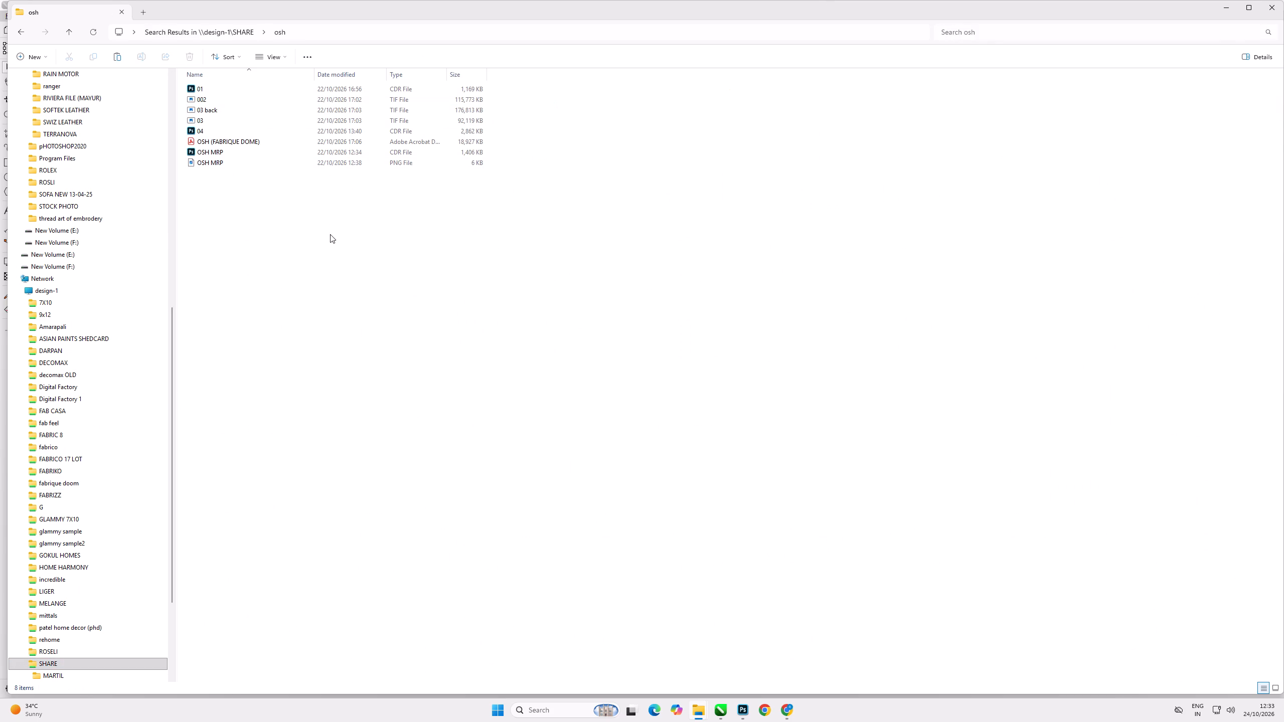
left_click(350, 267)
left_click(555, 277)
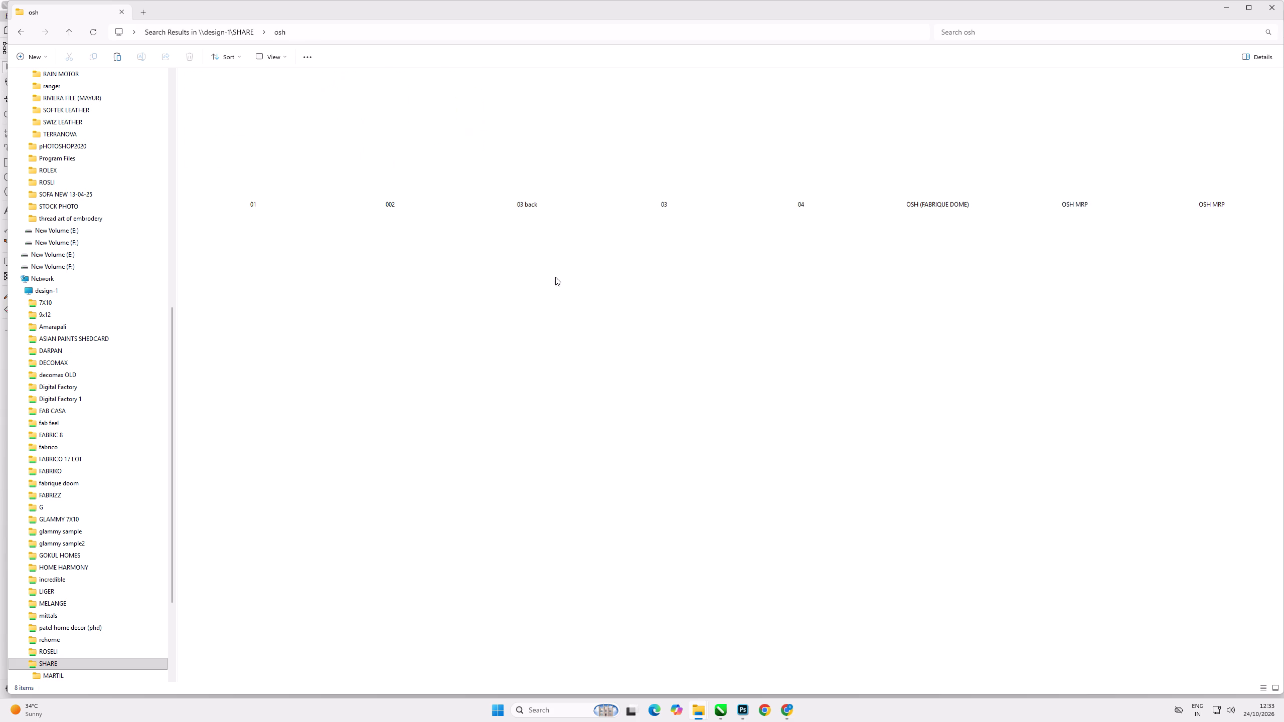
Import the 01 cover file from the osh folder into the CorelDRAW catalogue document, accepting the suggested font substitution.
left_click_drag(266, 139, 727, 570)
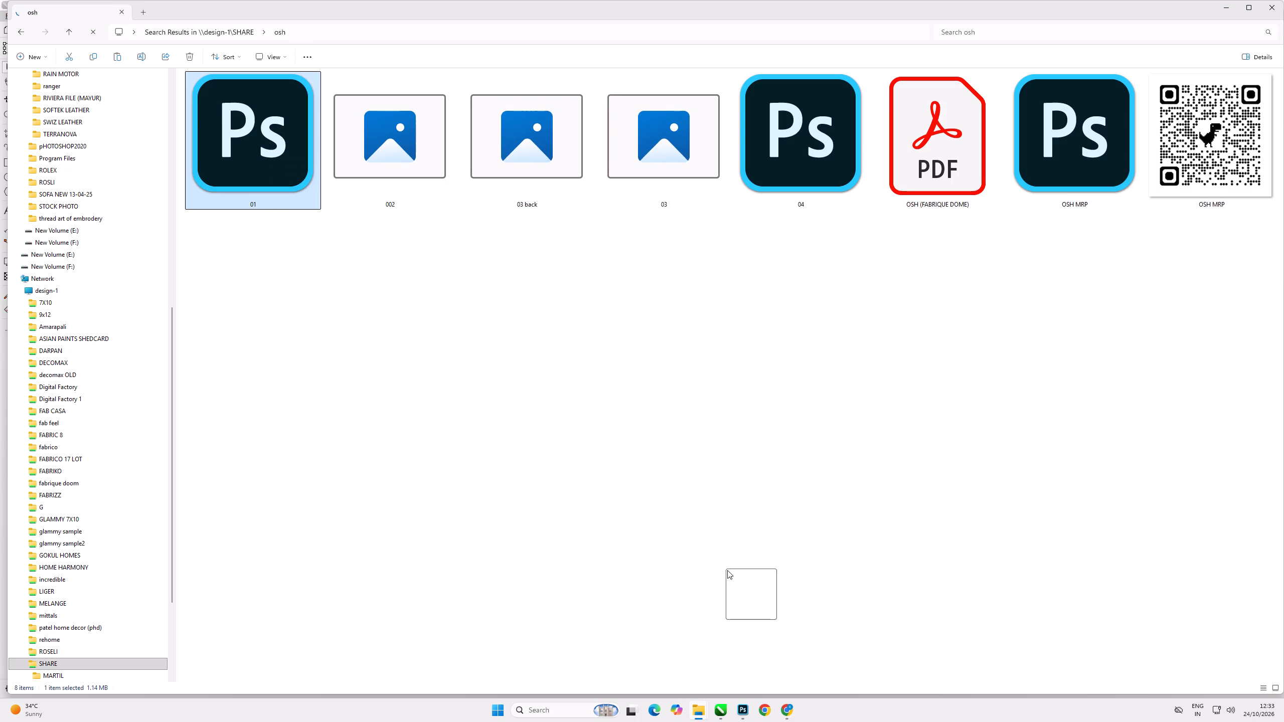
left_click_drag(727, 570, 542, 167)
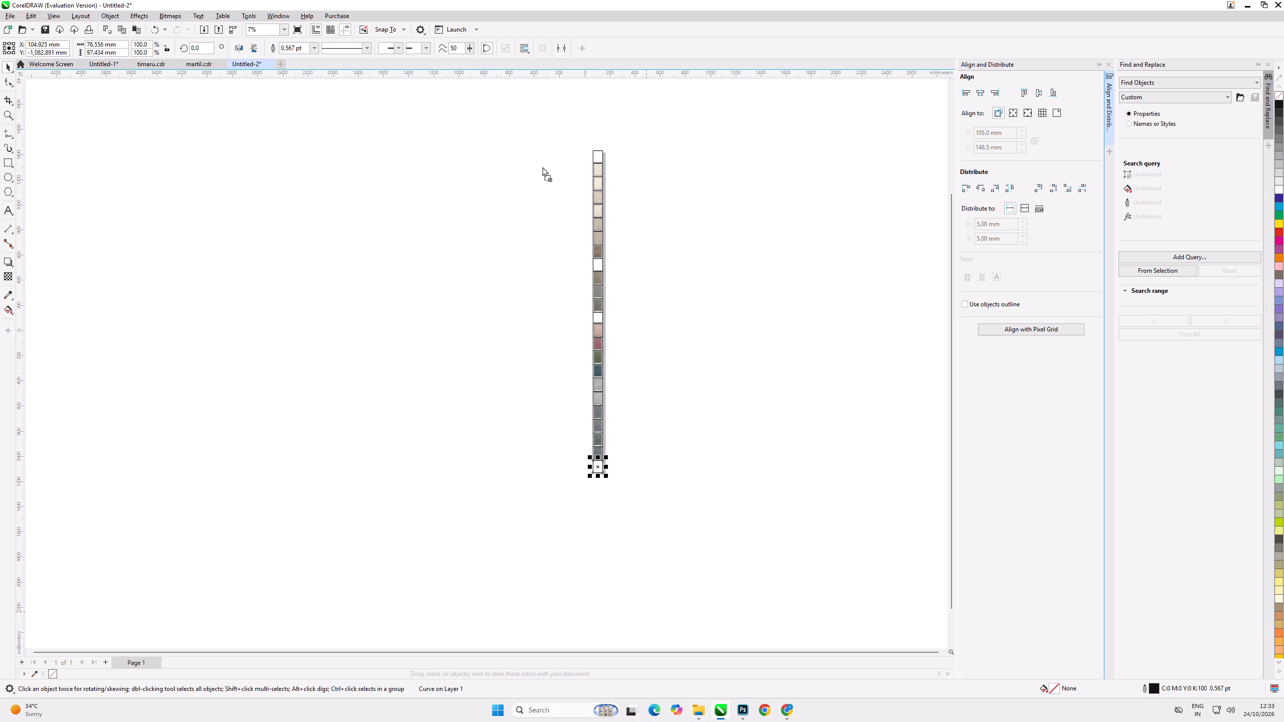
left_click_drag(542, 167, 549, 143)
left_click(724, 474)
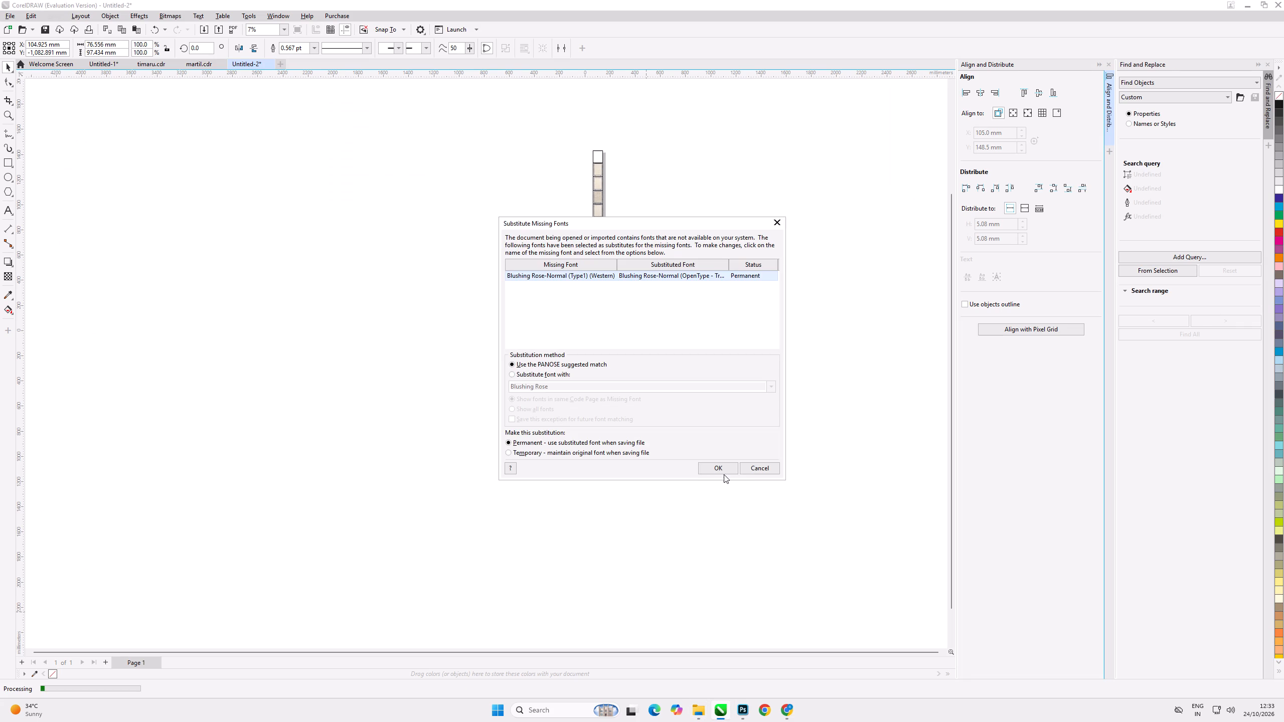
left_click(723, 472)
Examine the imported FABRIQUE DOME OSH cover and its placement beside the empty cover outline.
scroll(569, 144, "up", 12)
scroll(434, 313, "down", 6)
scroll(517, 269, "up", 5)
scroll(597, 229, "up", 1)
scroll(597, 229, "down", 6)
left_click(582, 285)
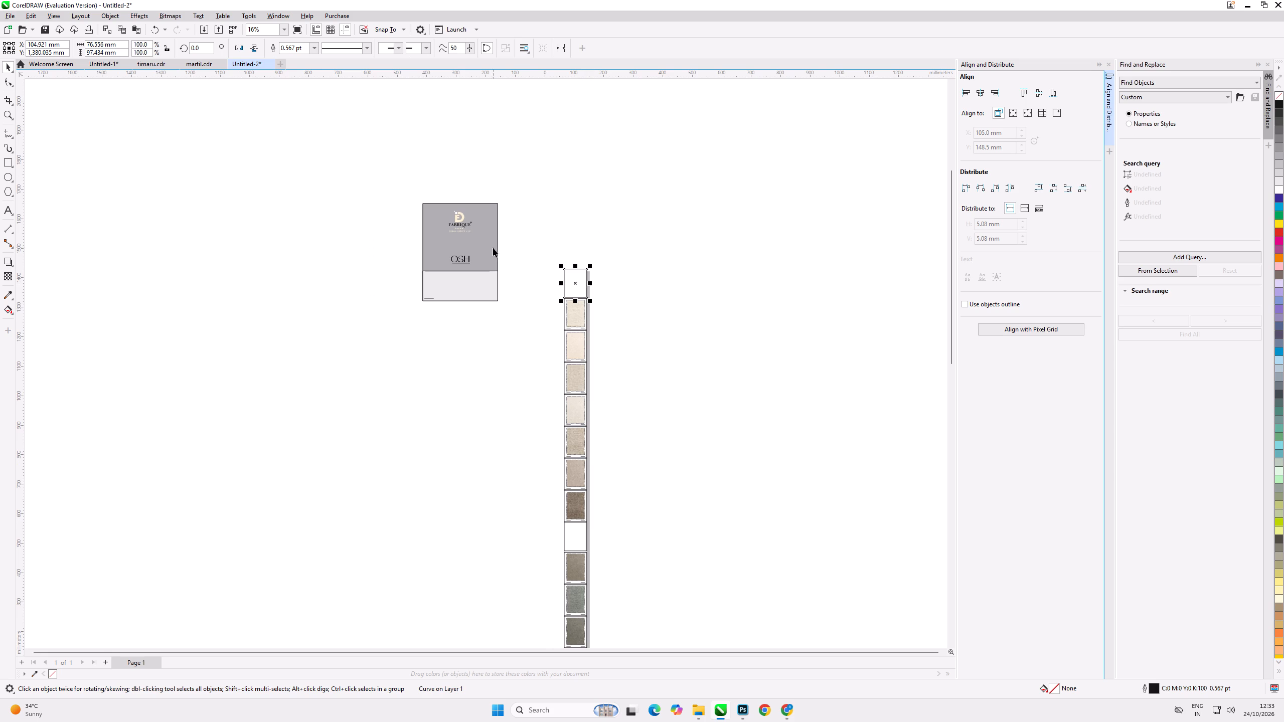
scroll(448, 286, "up", 12)
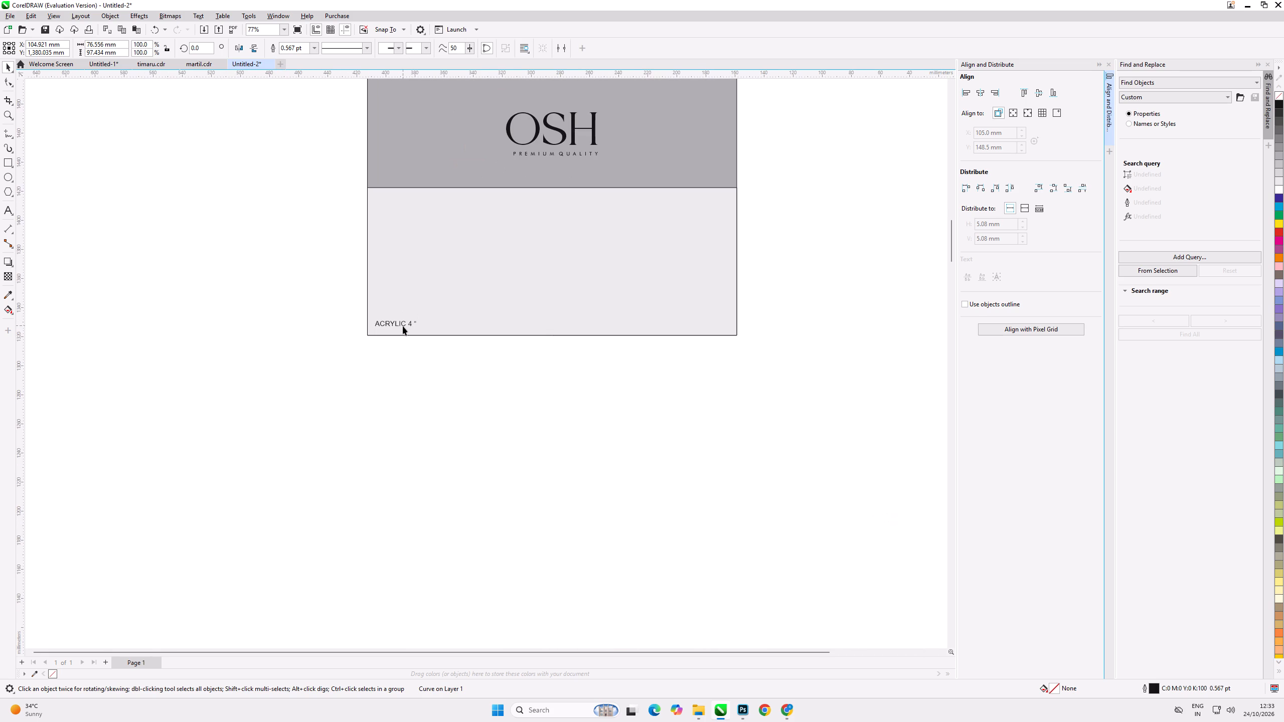
left_click(403, 326)
scroll(402, 321, "up", 6)
scroll(401, 340, "down", 13)
scroll(449, 288, "up", 5)
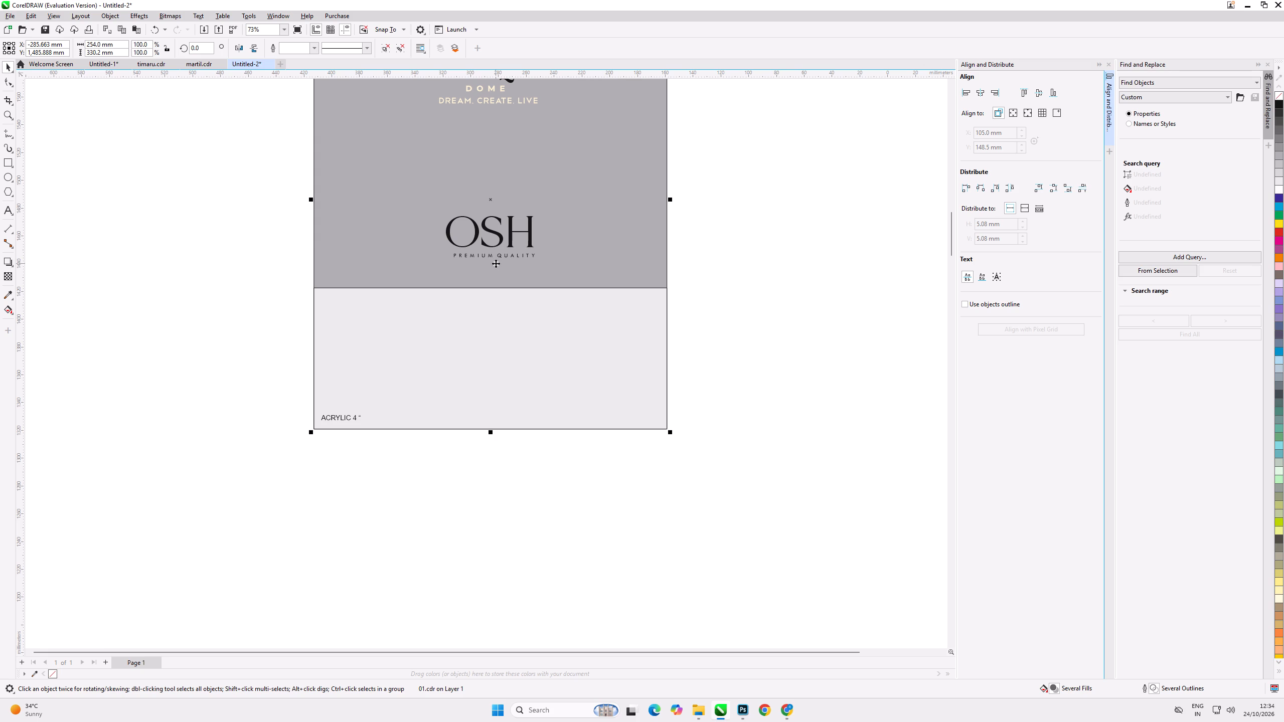
scroll(604, 464, "down", 13)
scroll(631, 434, "up", 6)
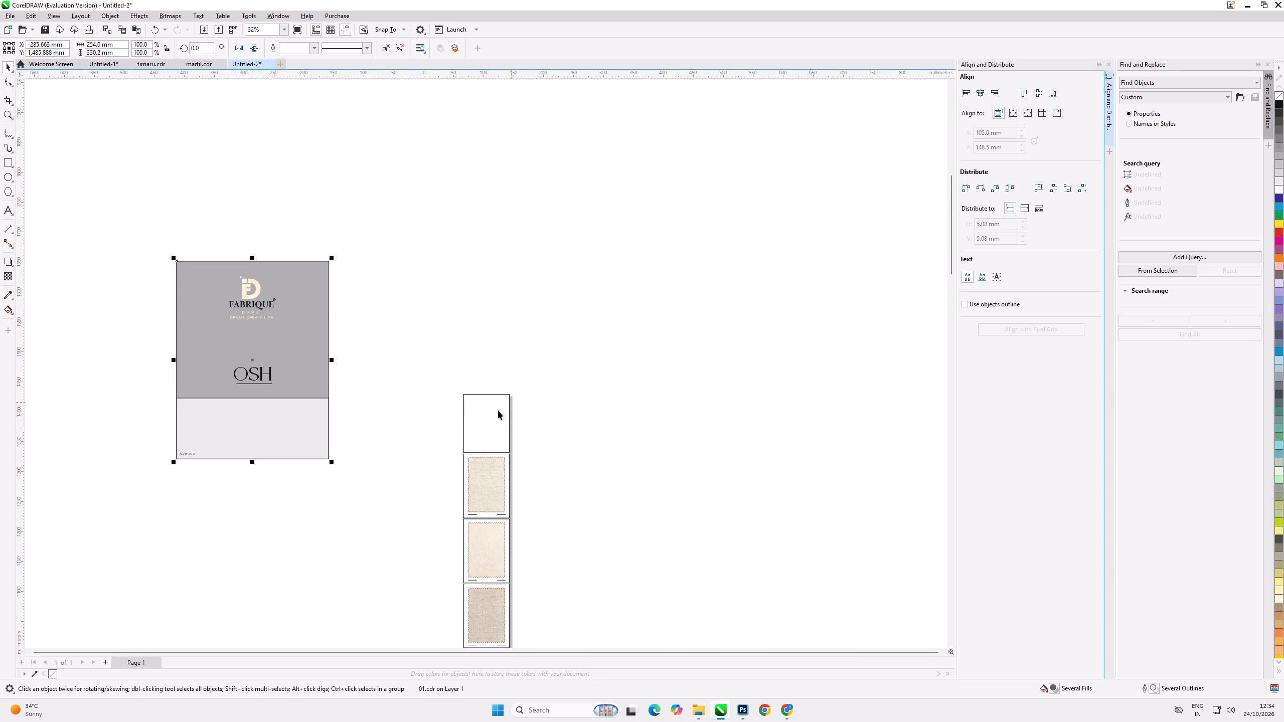
Change the document's drawing units to inches.
left_click(479, 424)
left_click(230, 155)
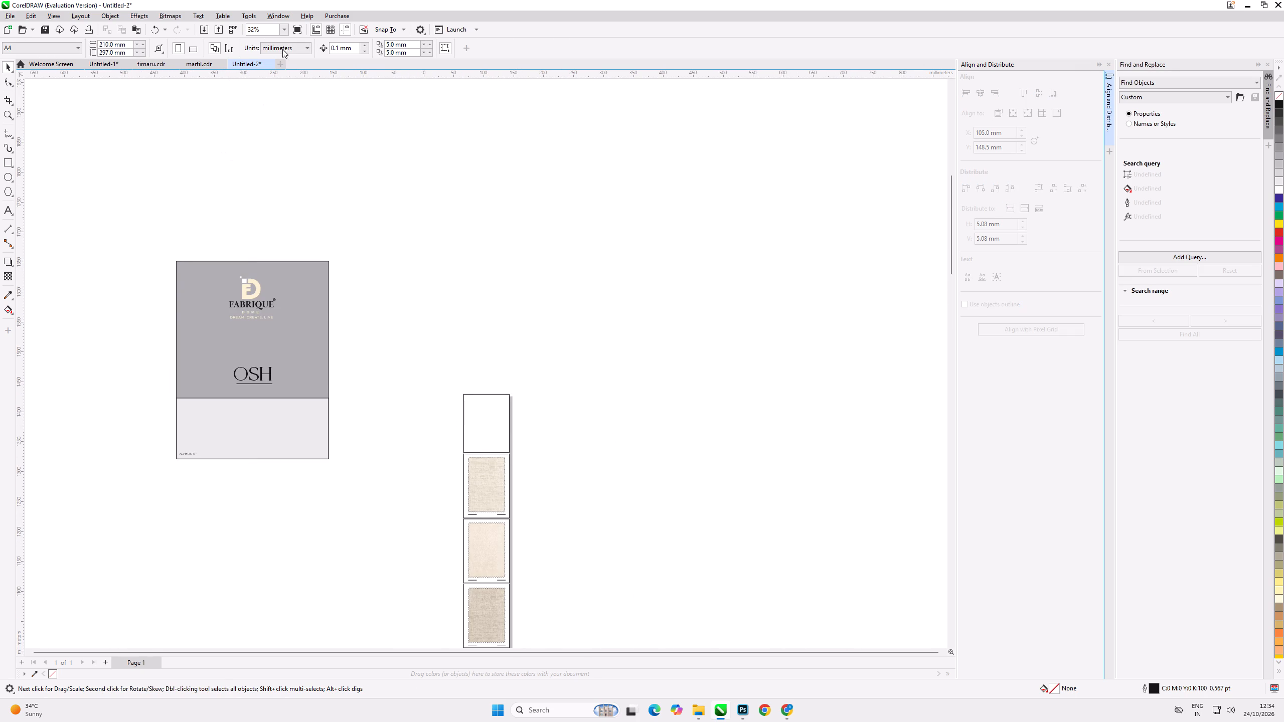
left_click(283, 48)
left_click(284, 61)
left_click_drag(596, 289, 592, 294)
Set the OSH cover's width to 3.014", copied from the empty cover outline.
left_click(476, 422)
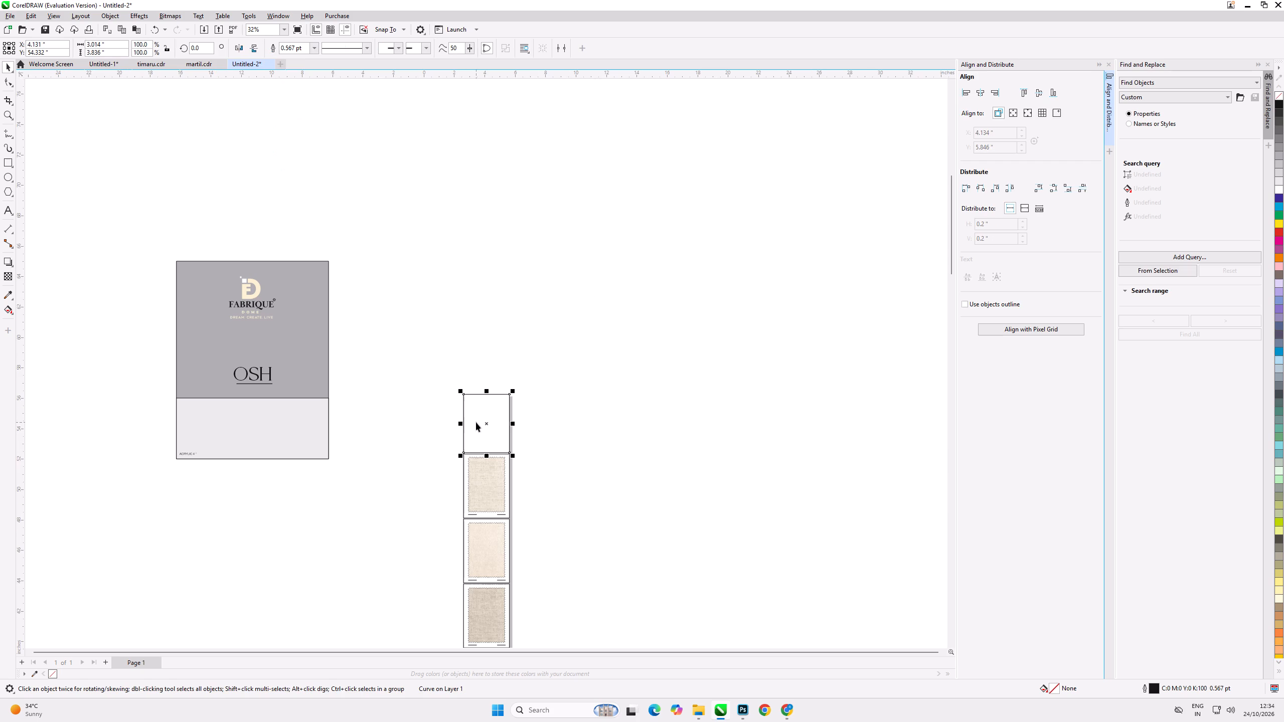
left_click_drag(114, 43, 0, 26)
left_click_drag(0, 26, 0, 20)
key("ctrl+c")
left_click(233, 320)
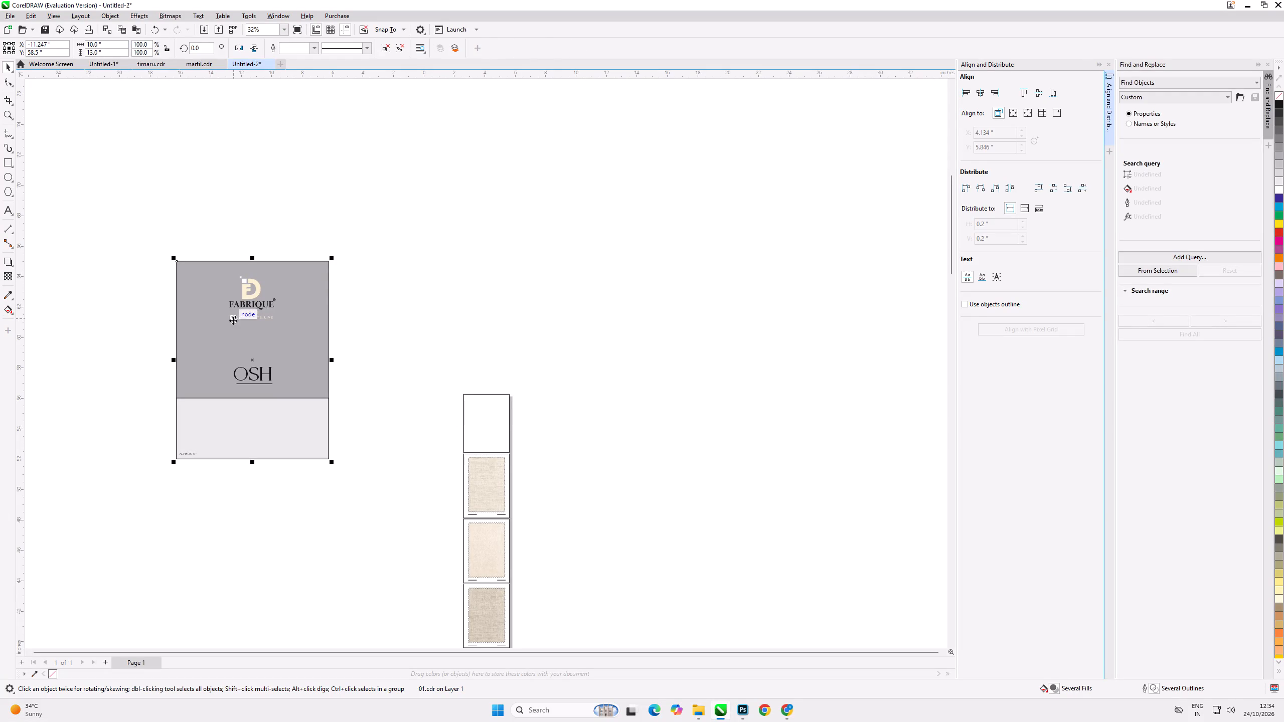
left_click_drag(108, 43, 0, 45)
key("ctrl+v")
key("Return")
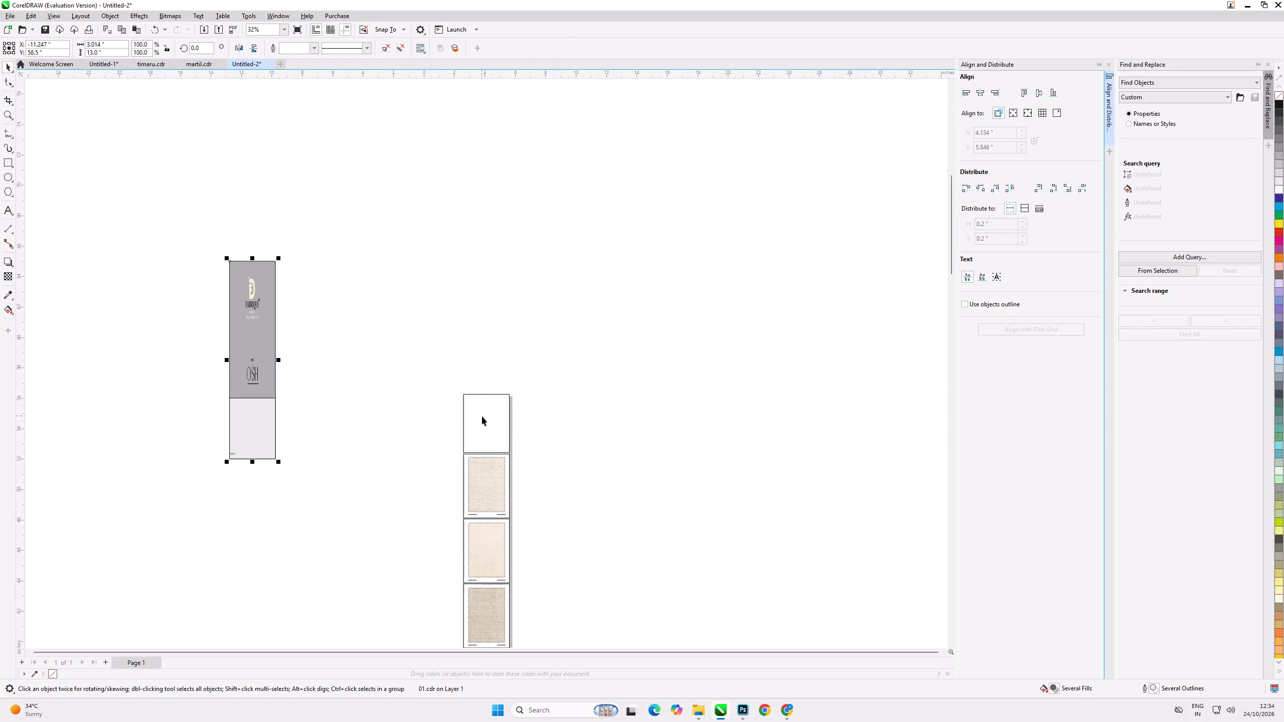
Set the OSH cover's height to 3.836", copied from the empty cover outline.
left_click(482, 416)
left_click_drag(113, 52, 0, 56)
key("ctrl+c")
left_click(247, 292)
left_click_drag(109, 52, 0, 54)
key("ctrl+v")
key("Return")
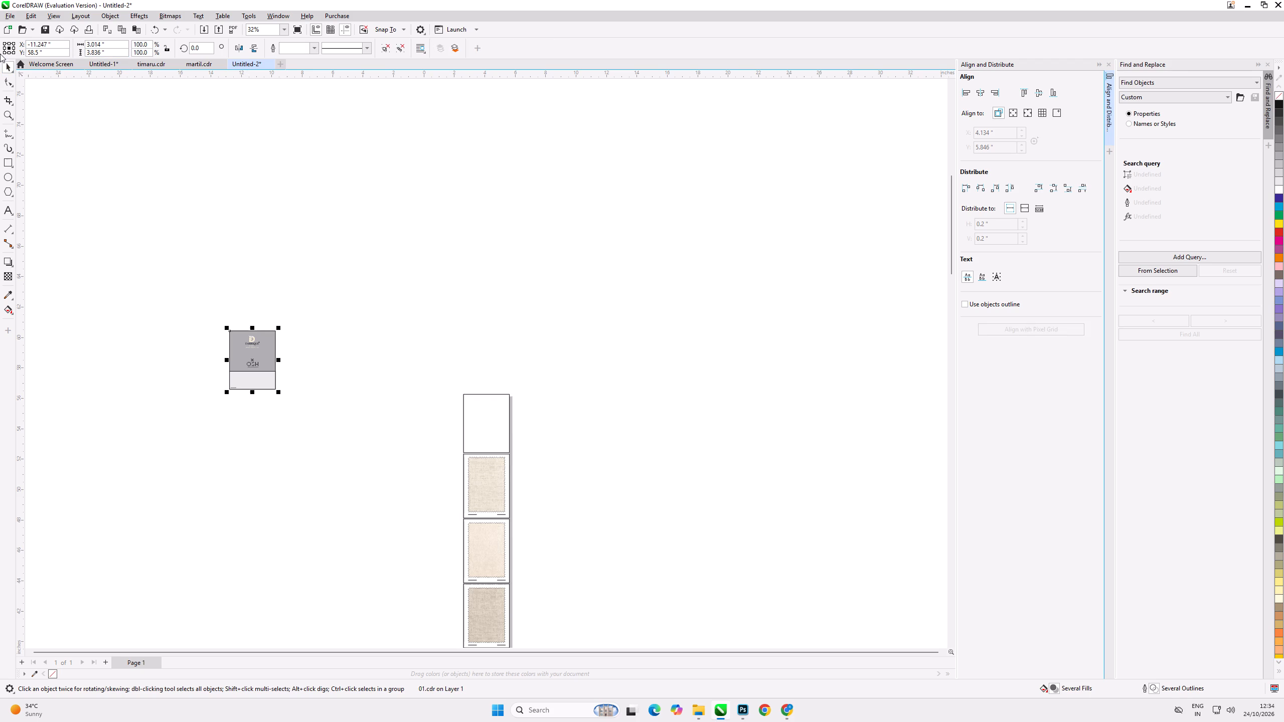
Align the resized OSH cover to the centre and top of the empty cover outline.
left_click(500, 436, "shift")
type("ct")
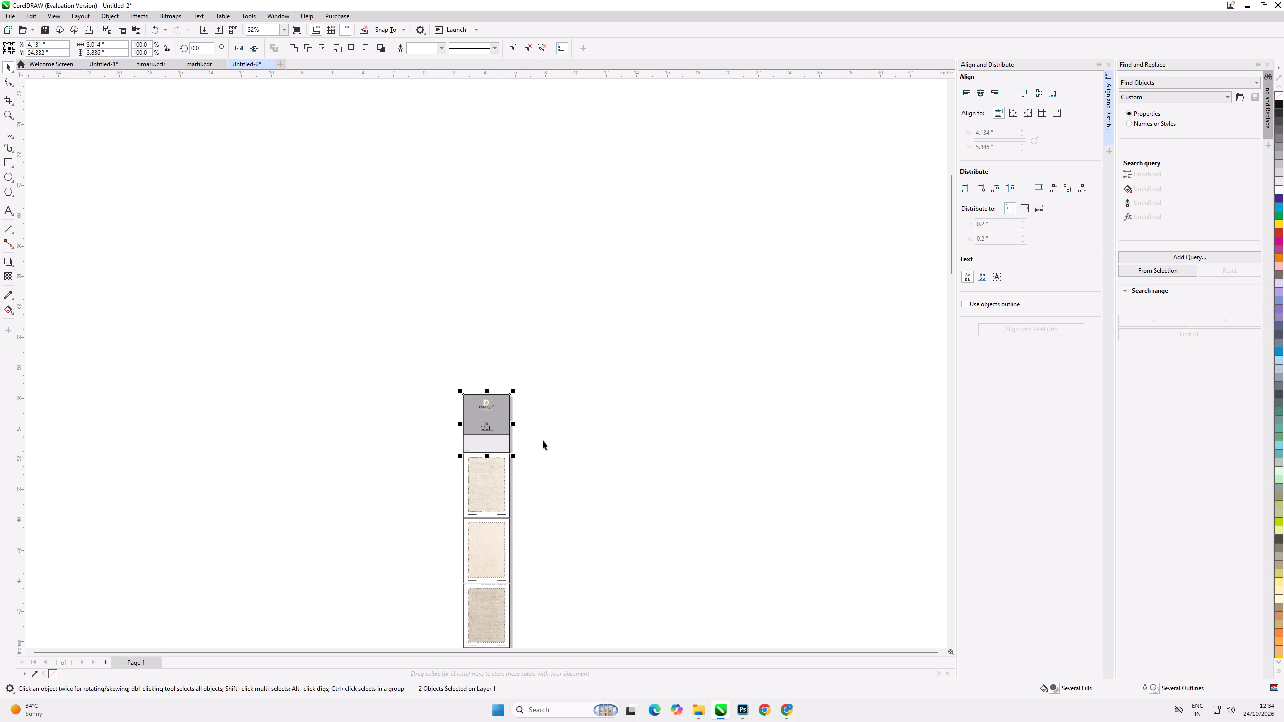
left_click(561, 447)
Preview the OSH sofa image 002 from the osh folder and import it beside the empty outline below the SR.NO. 07 page.
scroll(544, 299, "down", 12)
scroll(528, 336, "up", 6)
scroll(498, 434, "up", 5)
scroll(494, 287, "down", 7)
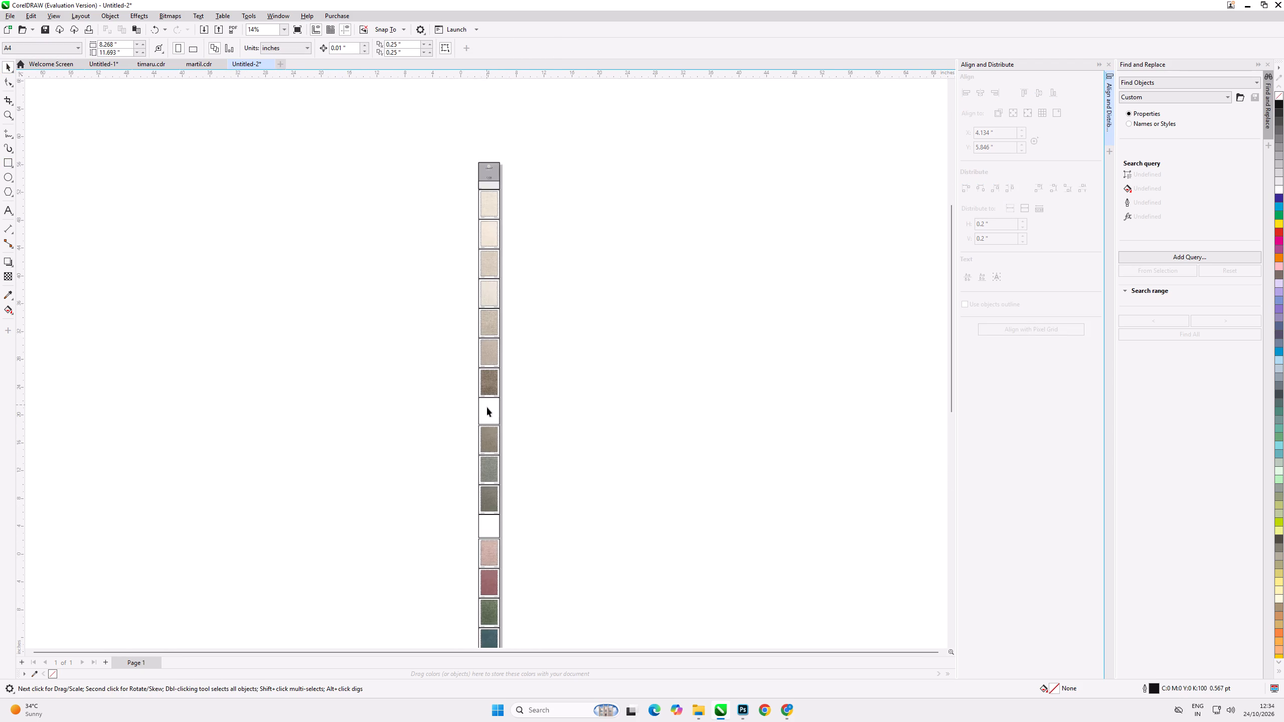
scroll(487, 409, "up", 6)
left_click(705, 716)
left_click(666, 676)
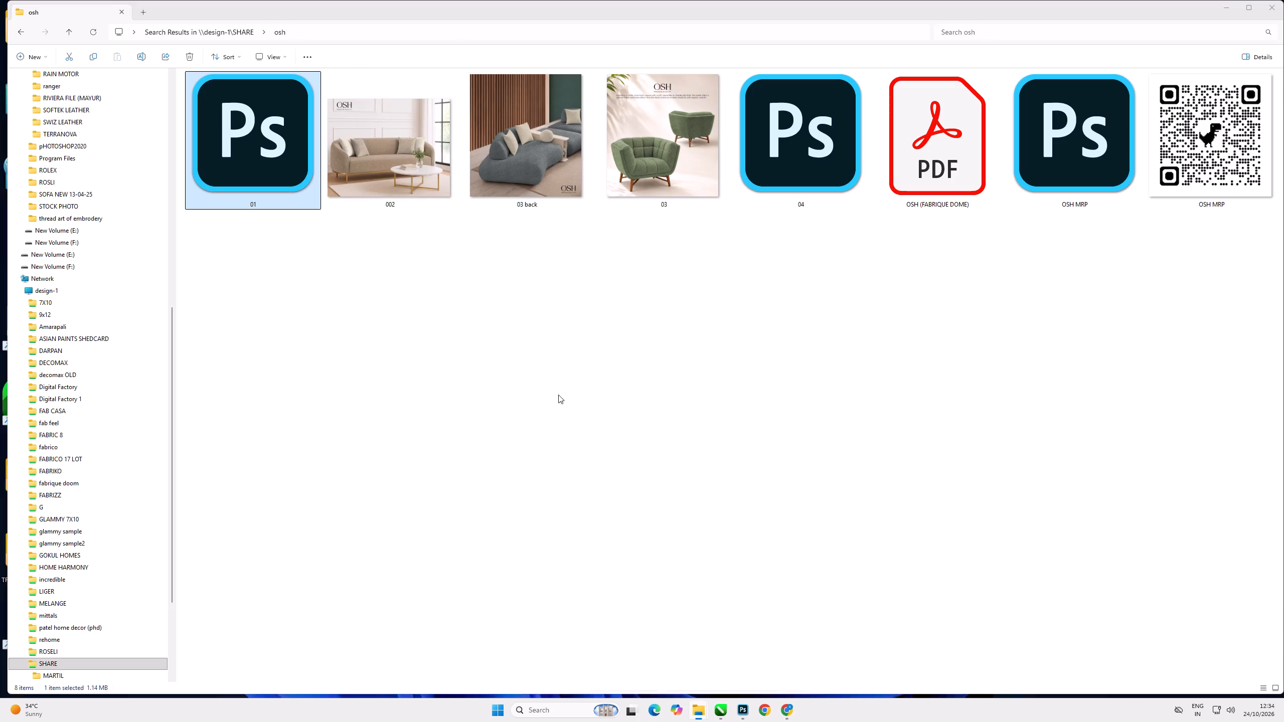
left_click_drag(398, 153, 615, 376)
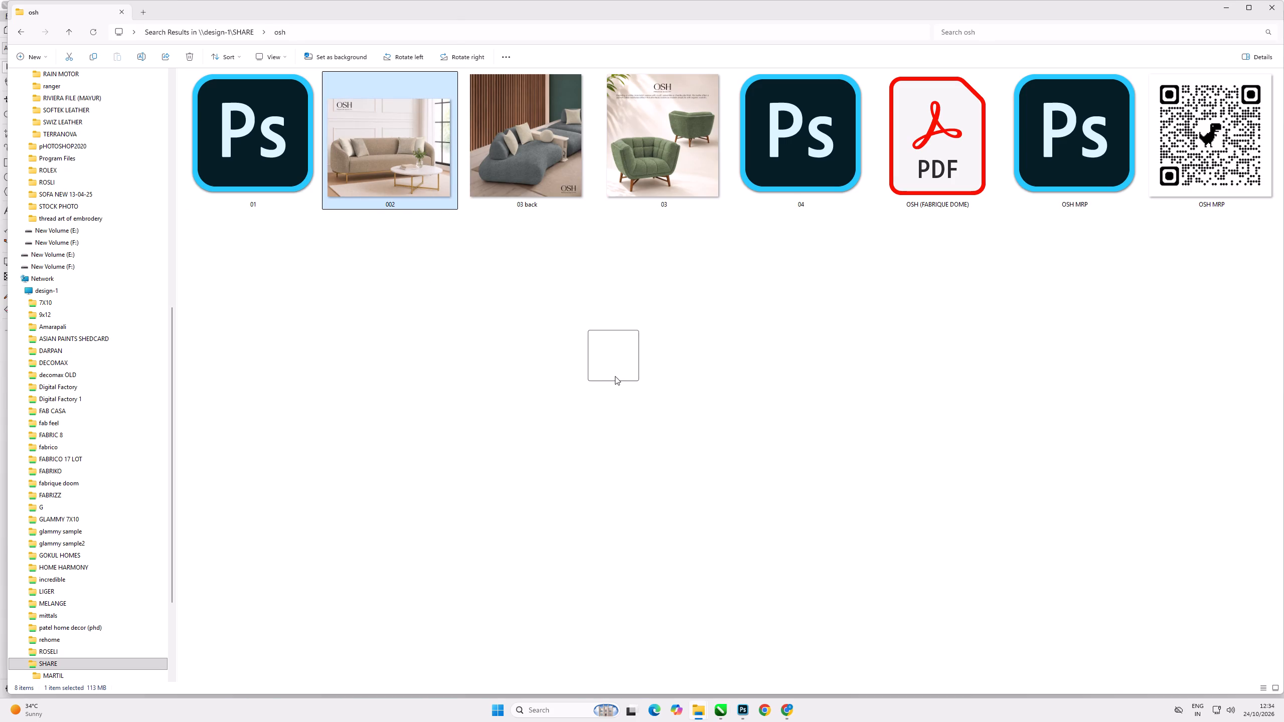
left_click_drag(615, 376, 401, 182)
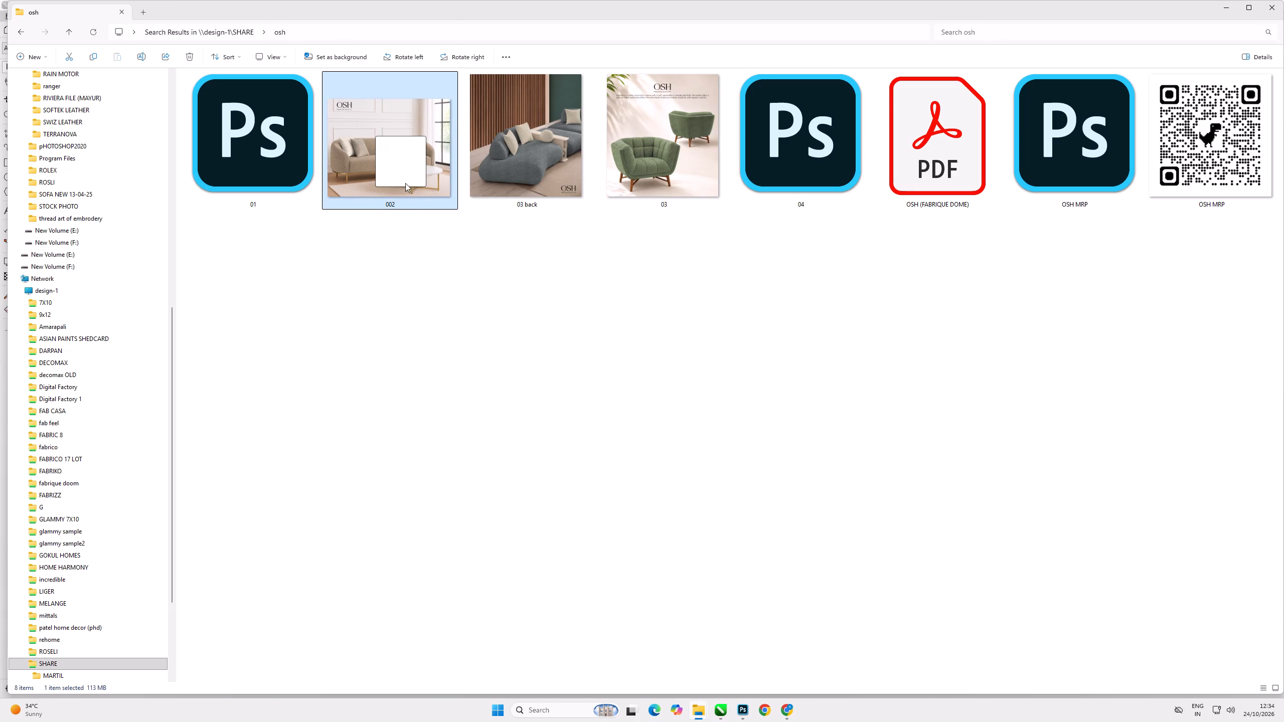
left_click(387, 143)
left_click(384, 140)
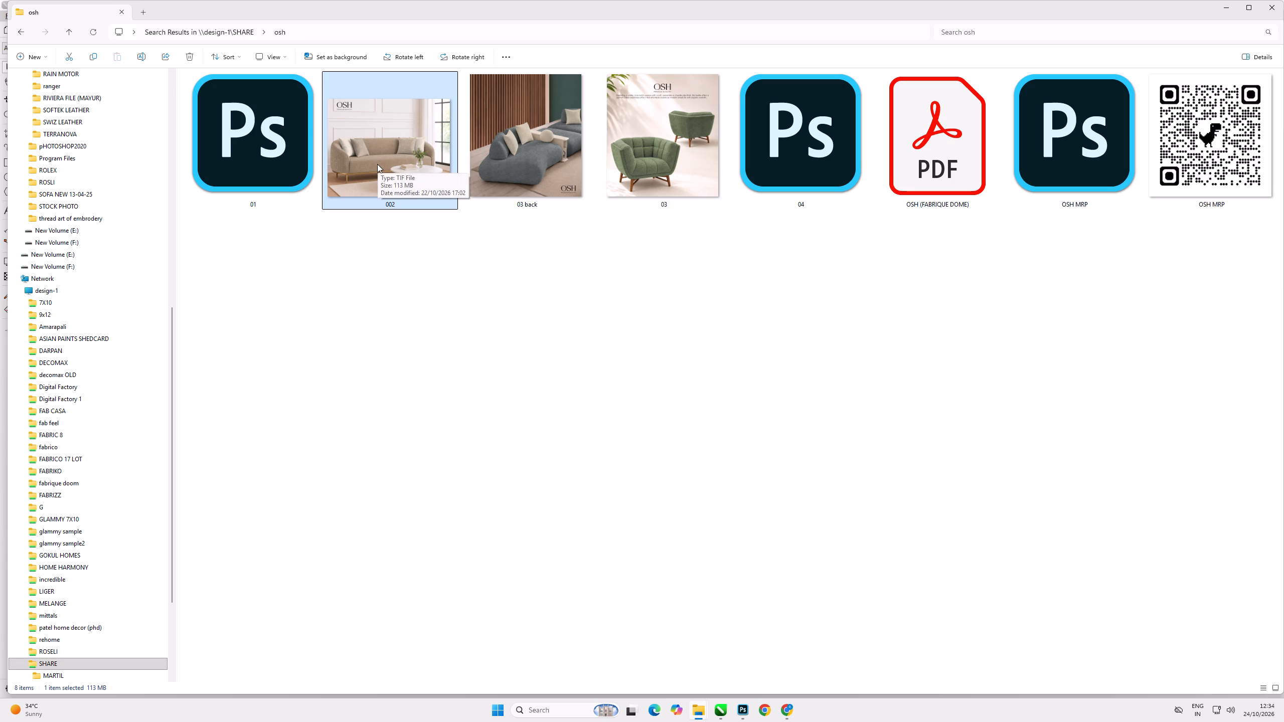
double_click(344, 138)
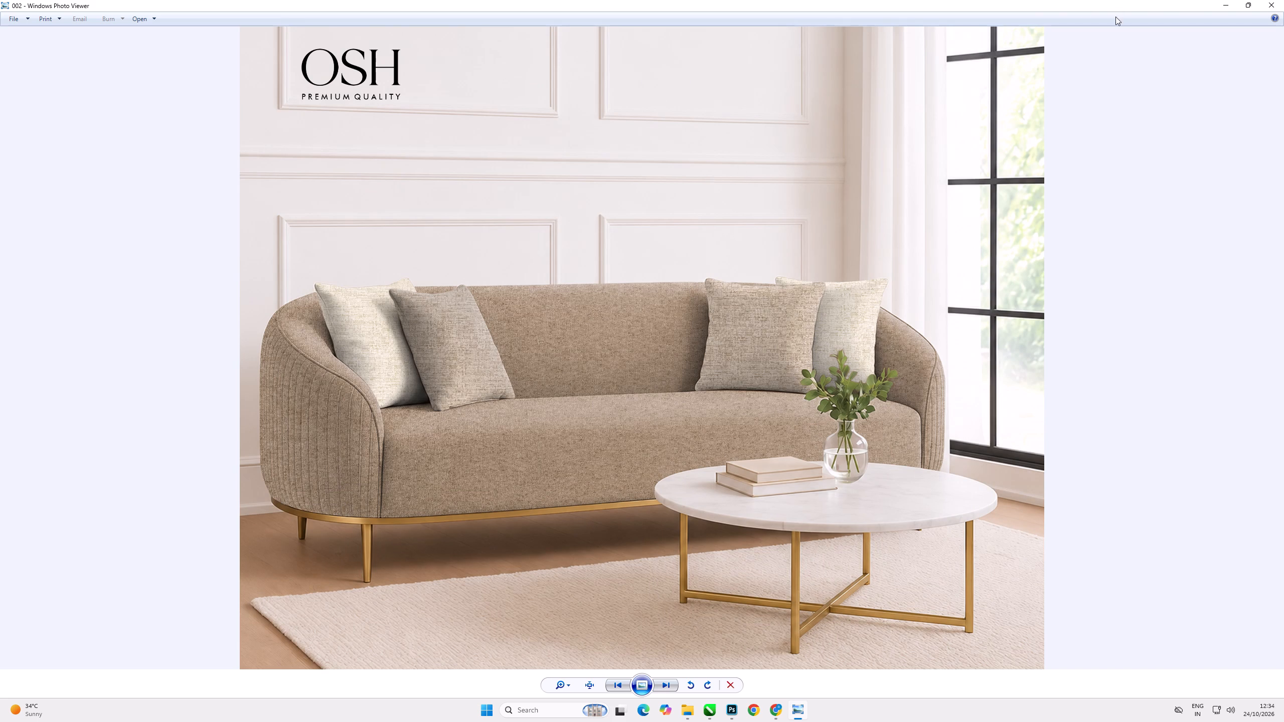
left_click(1268, 6)
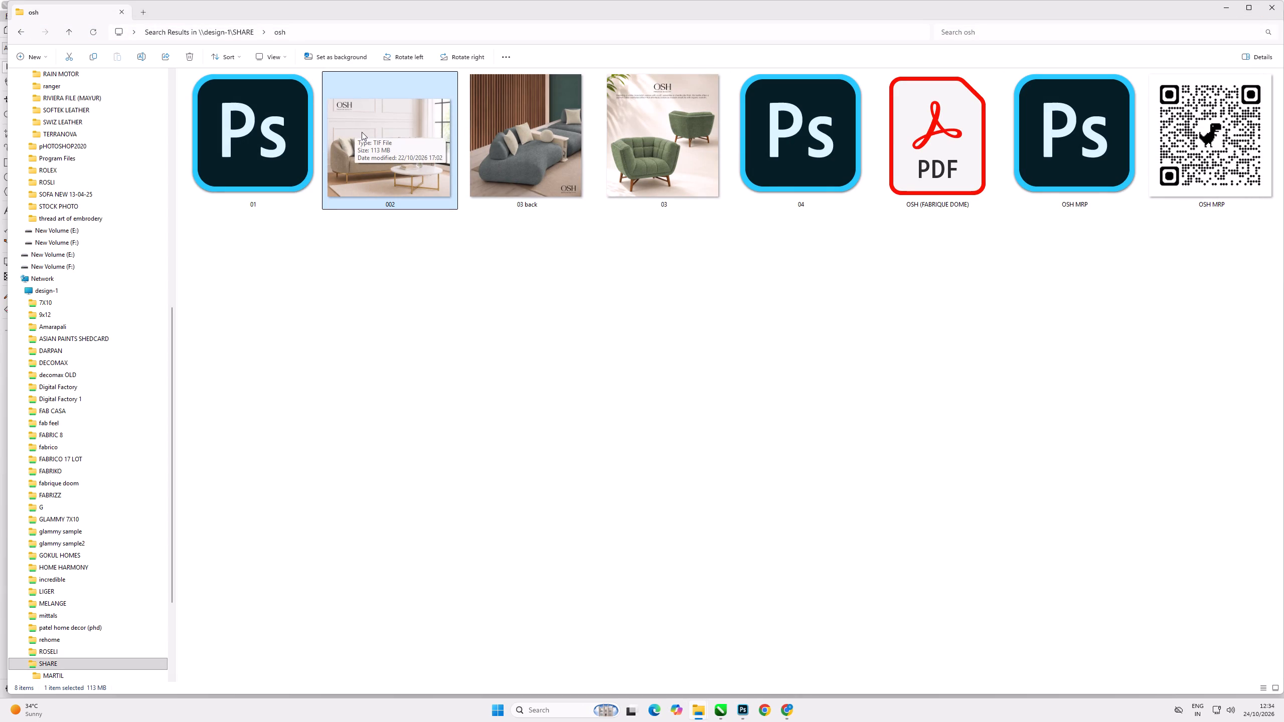
left_click_drag(364, 137, 472, 303)
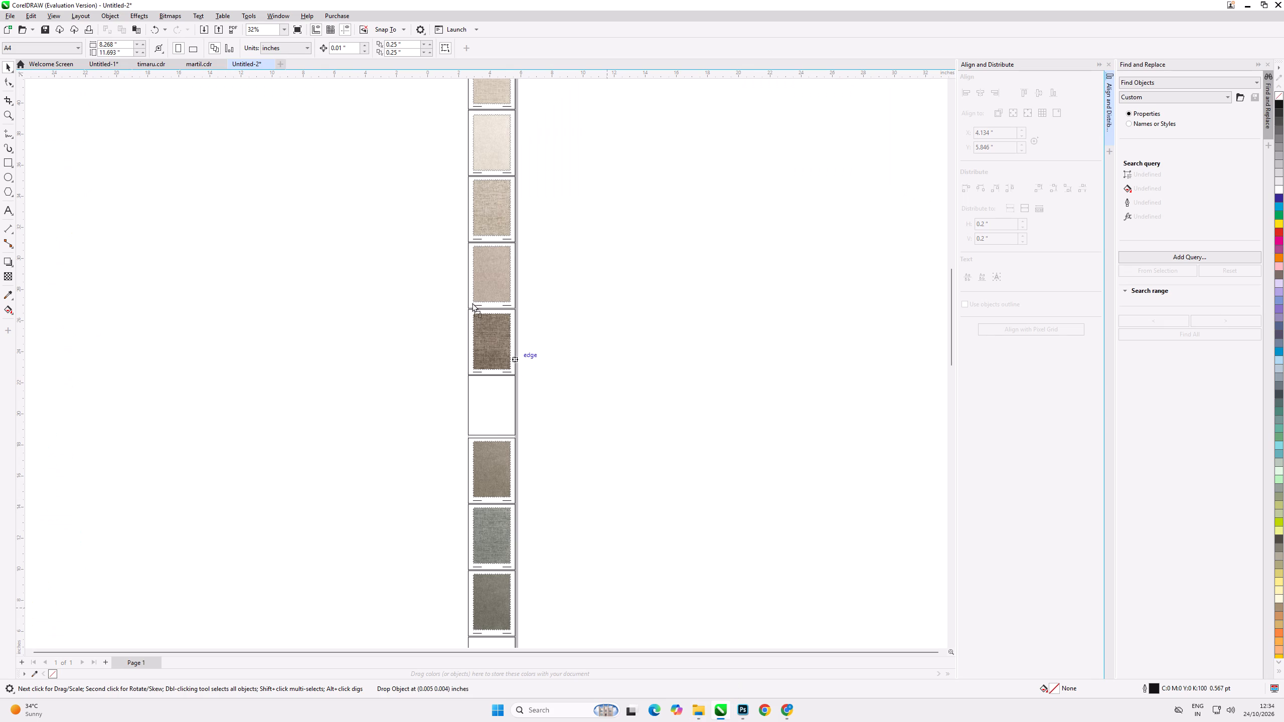
left_click_drag(472, 303, 340, 405)
Set the OSH sofa image's width to 3.014", copied from the empty outline, with its proportions locked.
left_click(494, 414)
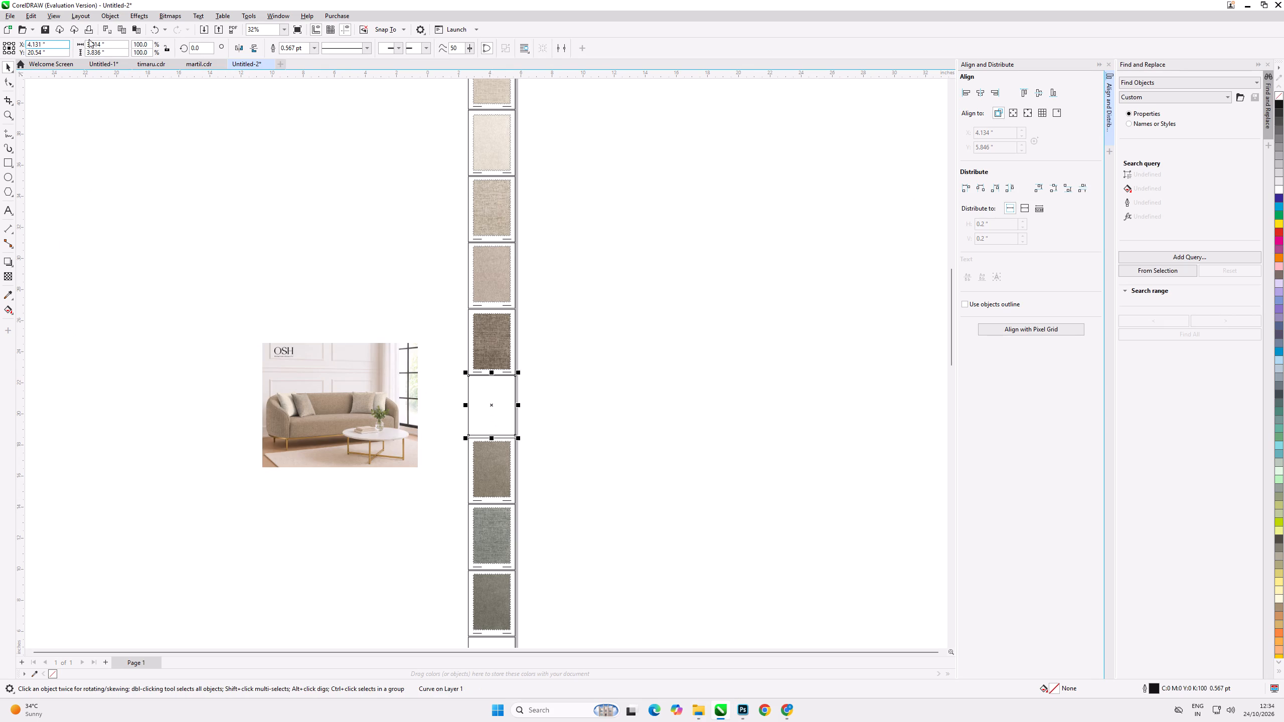
left_click_drag(113, 47, 0, 47)
key("ctrl+c")
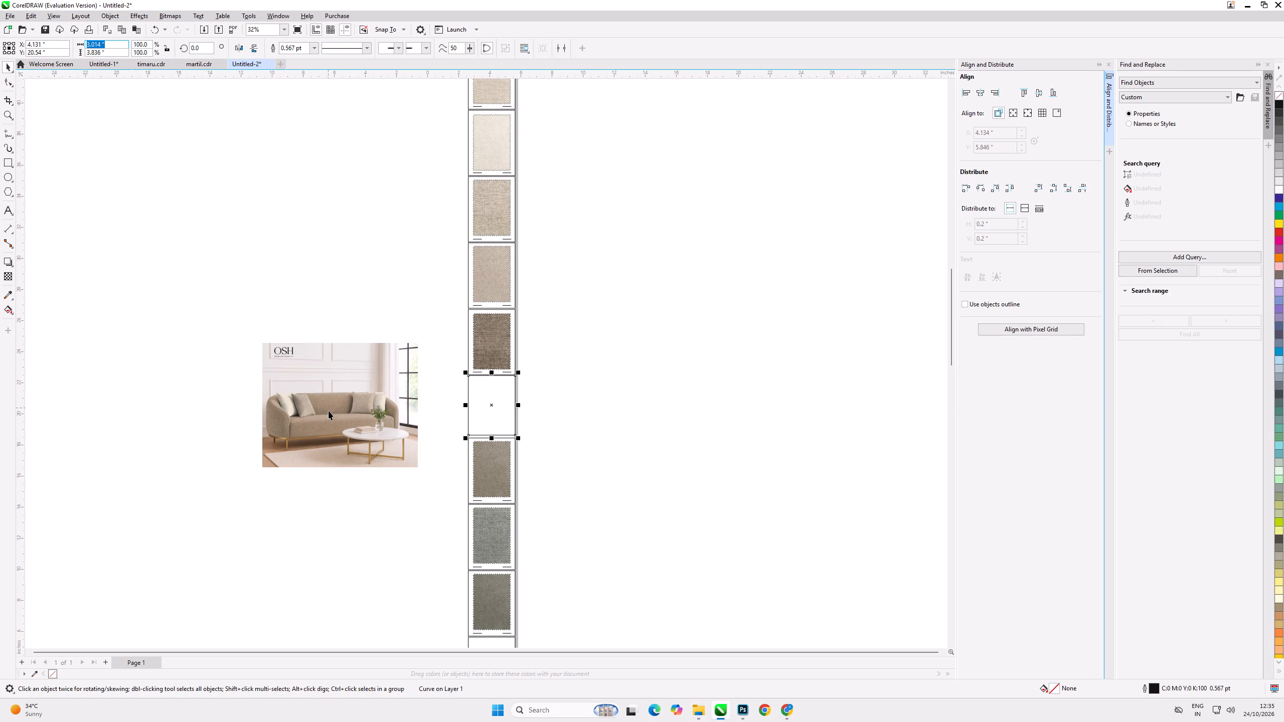
left_click(329, 412)
left_click(164, 46)
left_click_drag(112, 43, 60, 49)
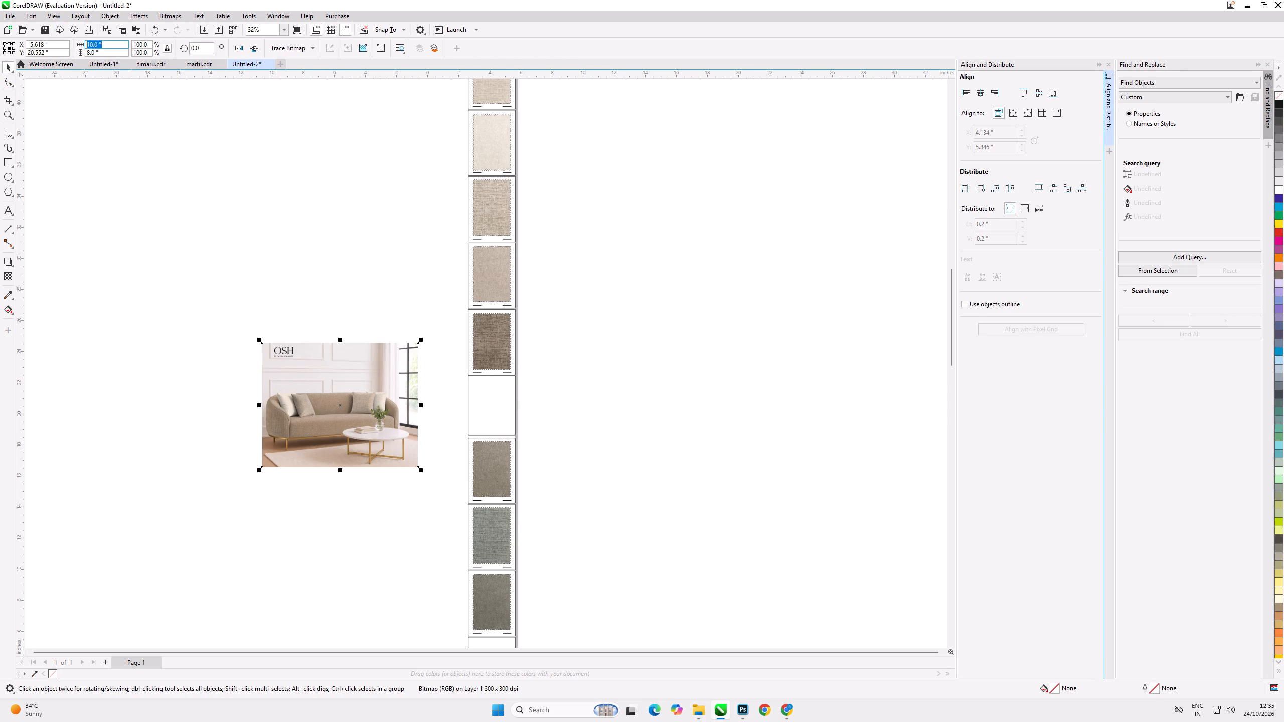
left_click_drag(60, 49, 0, 46)
key("ctrl+v")
key("Return")
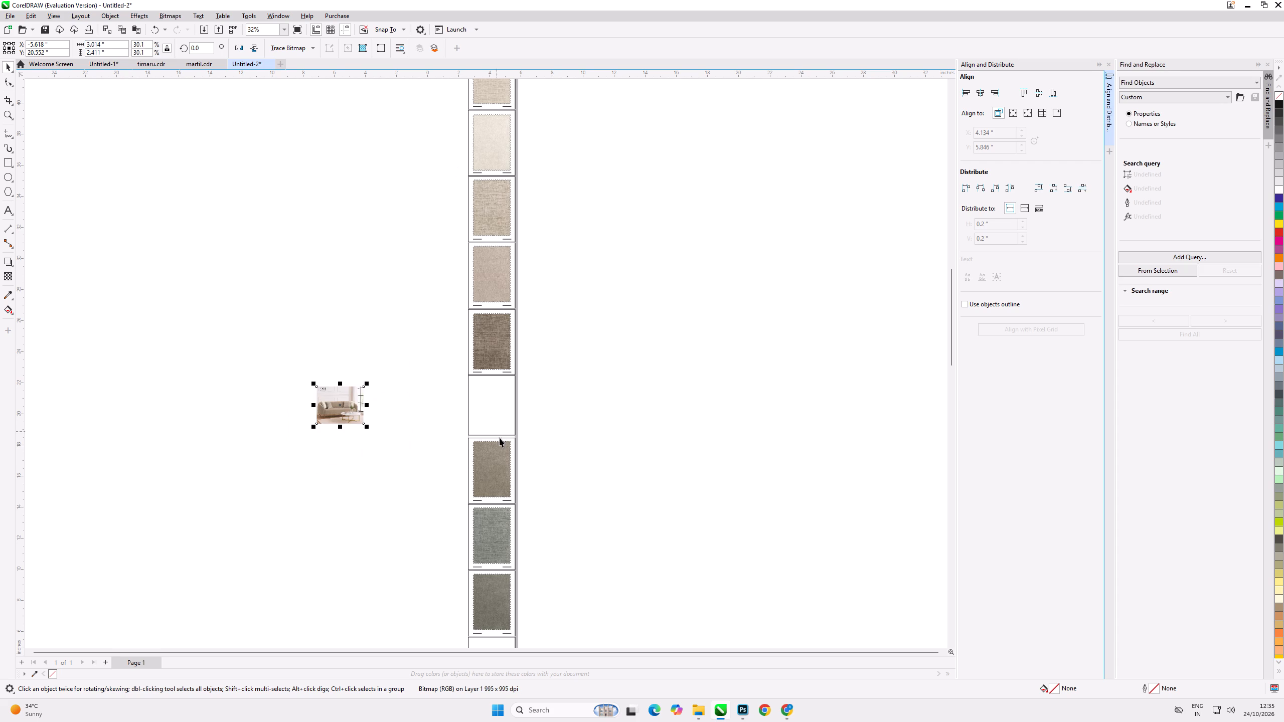
Delete the empty outline below the SR.NO. 07 page.
left_click(499, 416)
key("Delete")
Centre the OSH sofa image horizontally on the SR.NO. 07 page and place it directly beneath that page.
left_click(352, 411)
scroll(464, 374, "up", 6)
left_click(473, 364, "shift")
key("c")
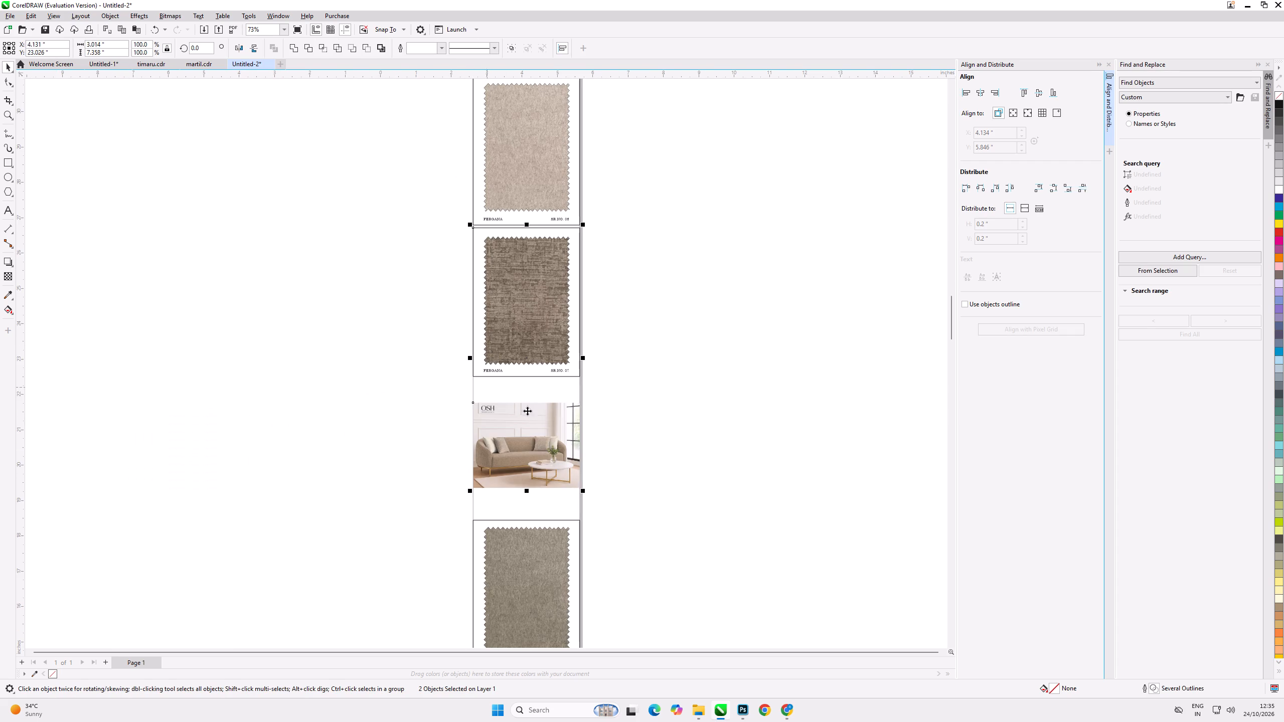
left_click(675, 465)
left_click_drag(551, 454, 548, 431)
scroll(543, 385, "up", 2)
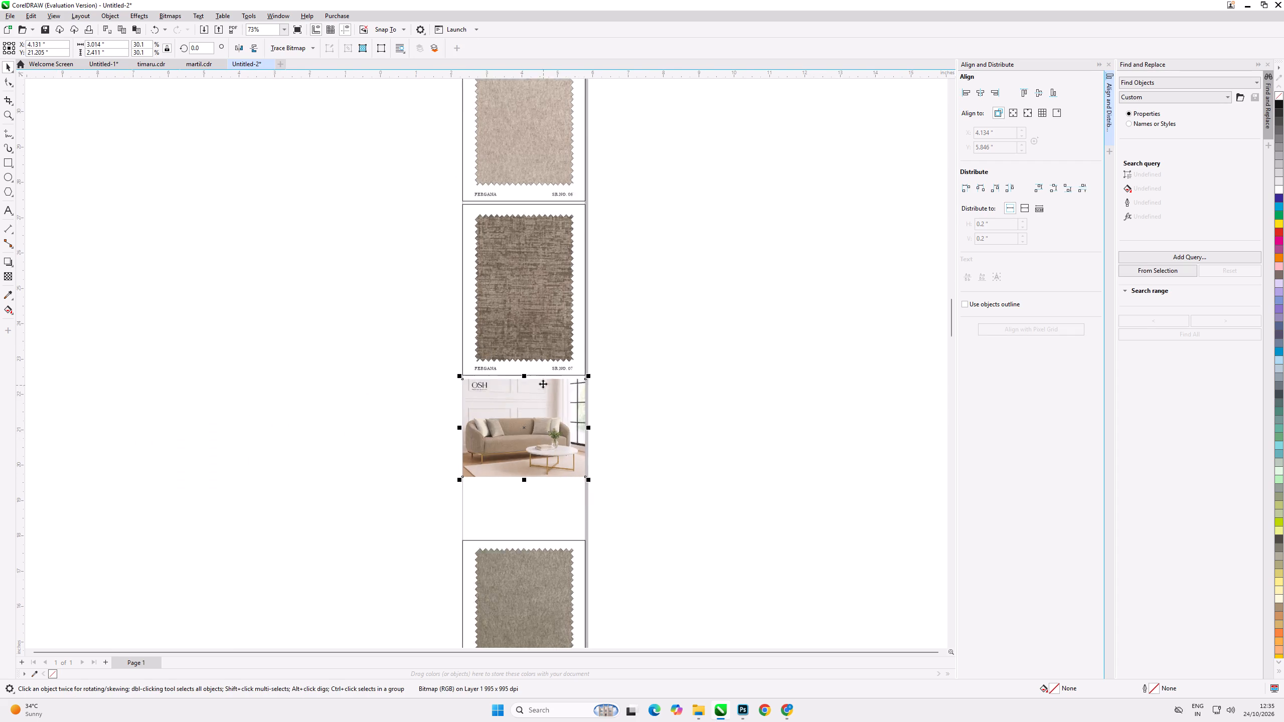
scroll(543, 384, "up", 14)
scroll(421, 390, "down", 13)
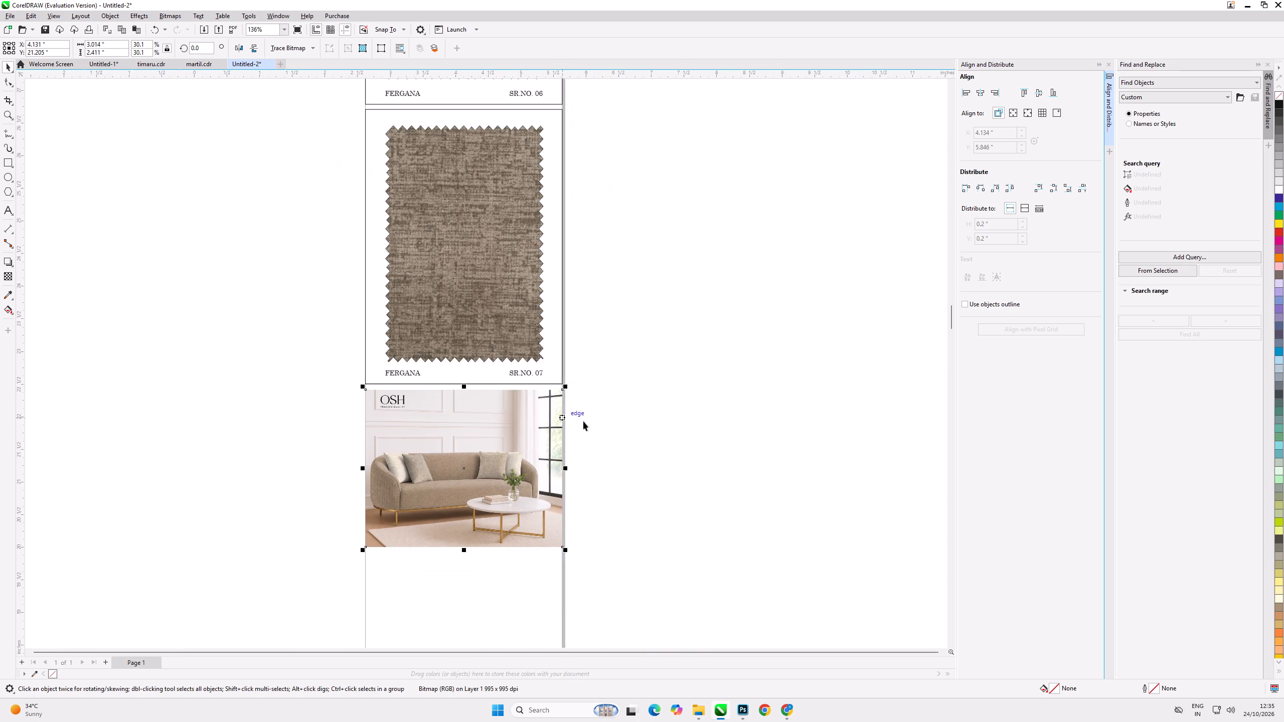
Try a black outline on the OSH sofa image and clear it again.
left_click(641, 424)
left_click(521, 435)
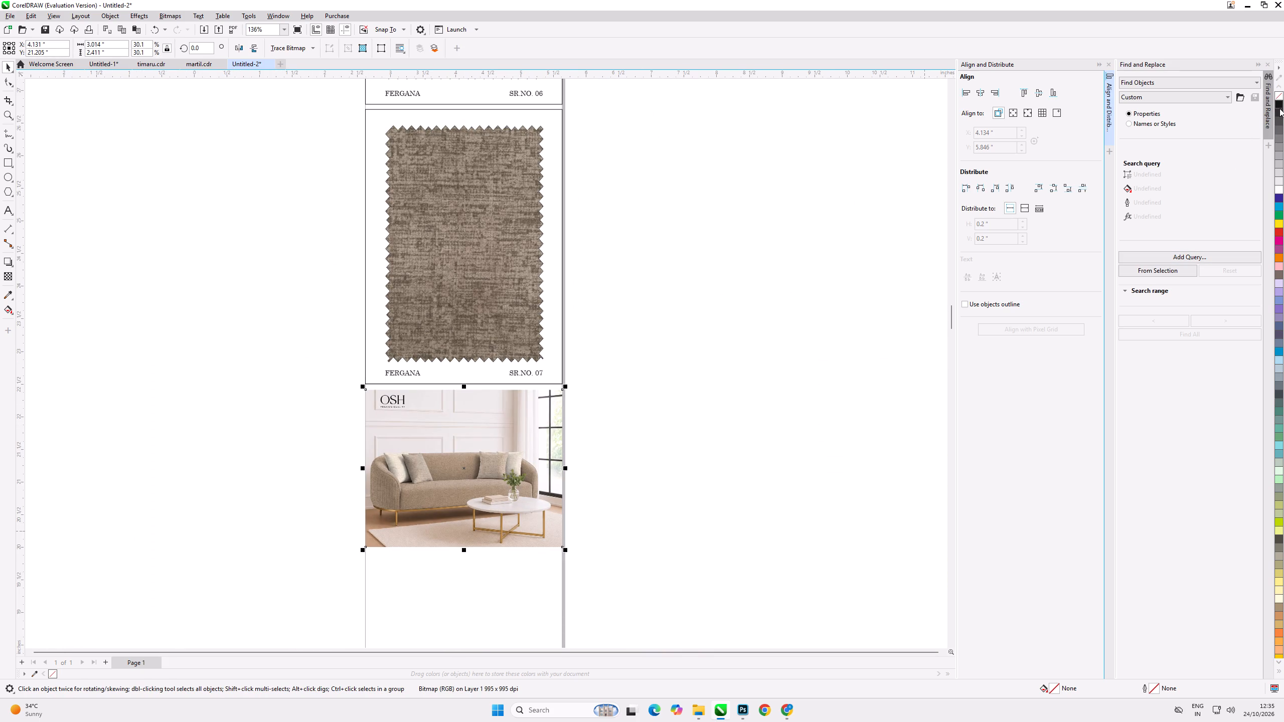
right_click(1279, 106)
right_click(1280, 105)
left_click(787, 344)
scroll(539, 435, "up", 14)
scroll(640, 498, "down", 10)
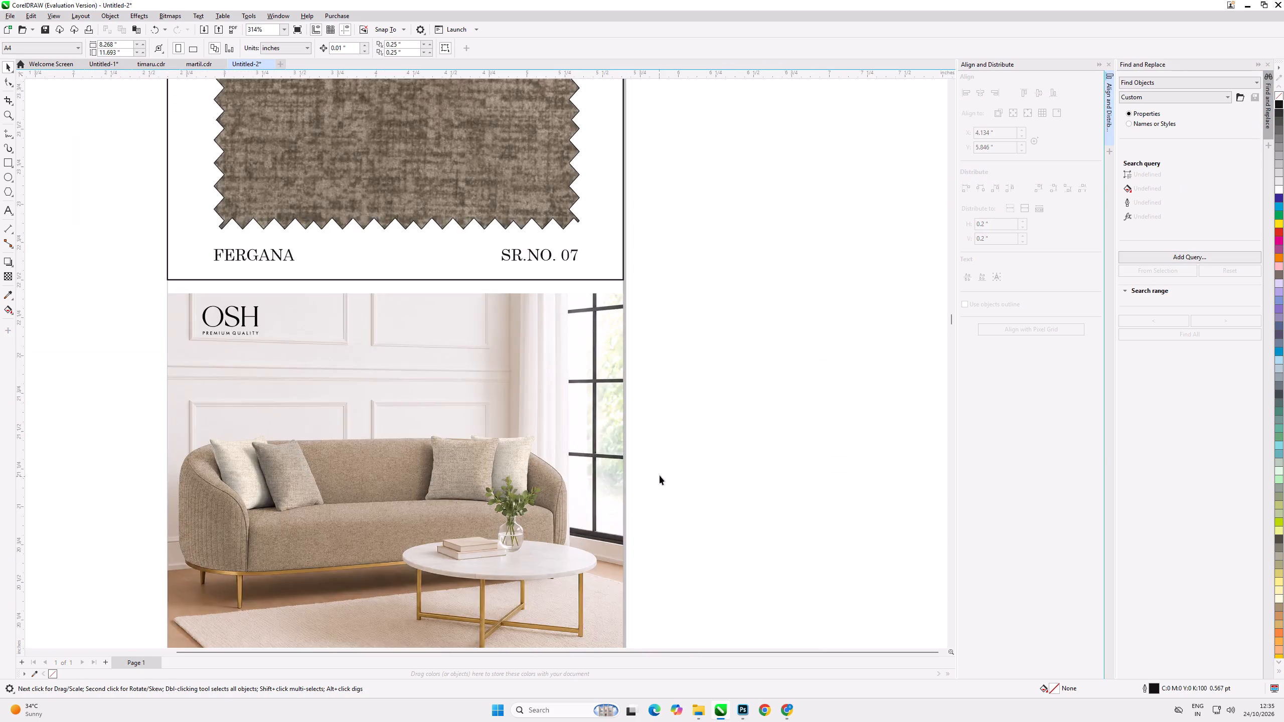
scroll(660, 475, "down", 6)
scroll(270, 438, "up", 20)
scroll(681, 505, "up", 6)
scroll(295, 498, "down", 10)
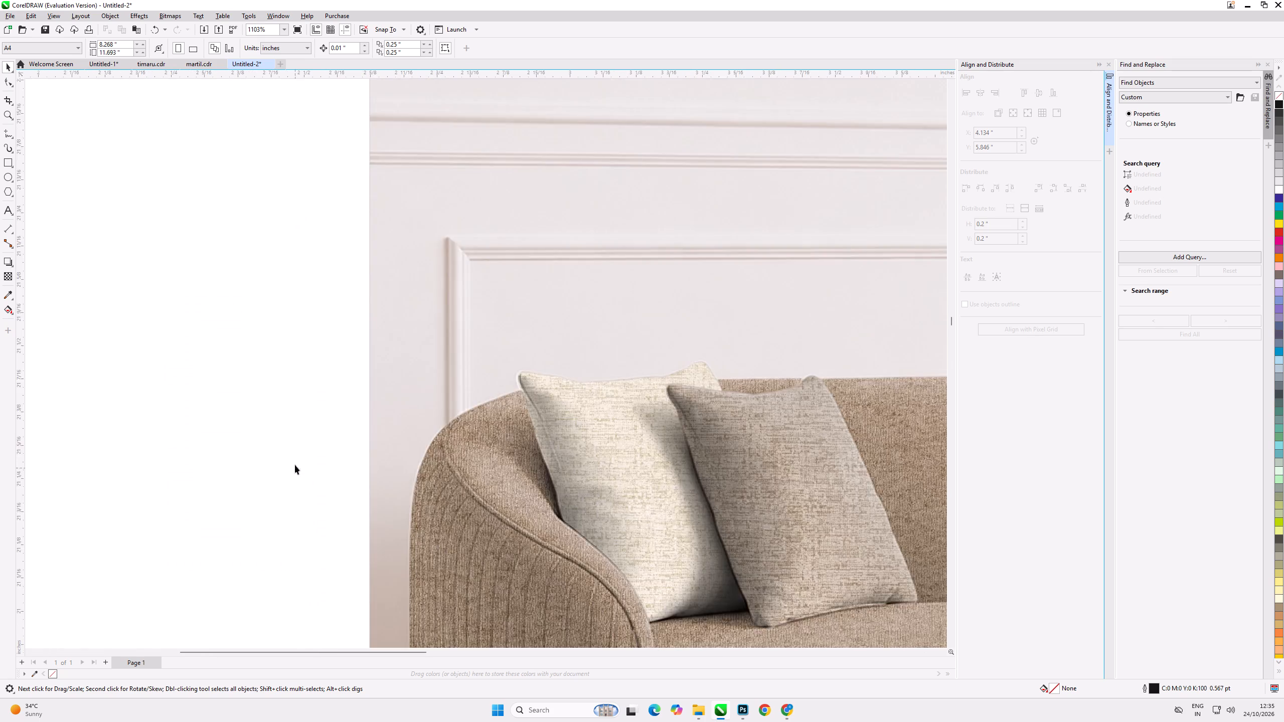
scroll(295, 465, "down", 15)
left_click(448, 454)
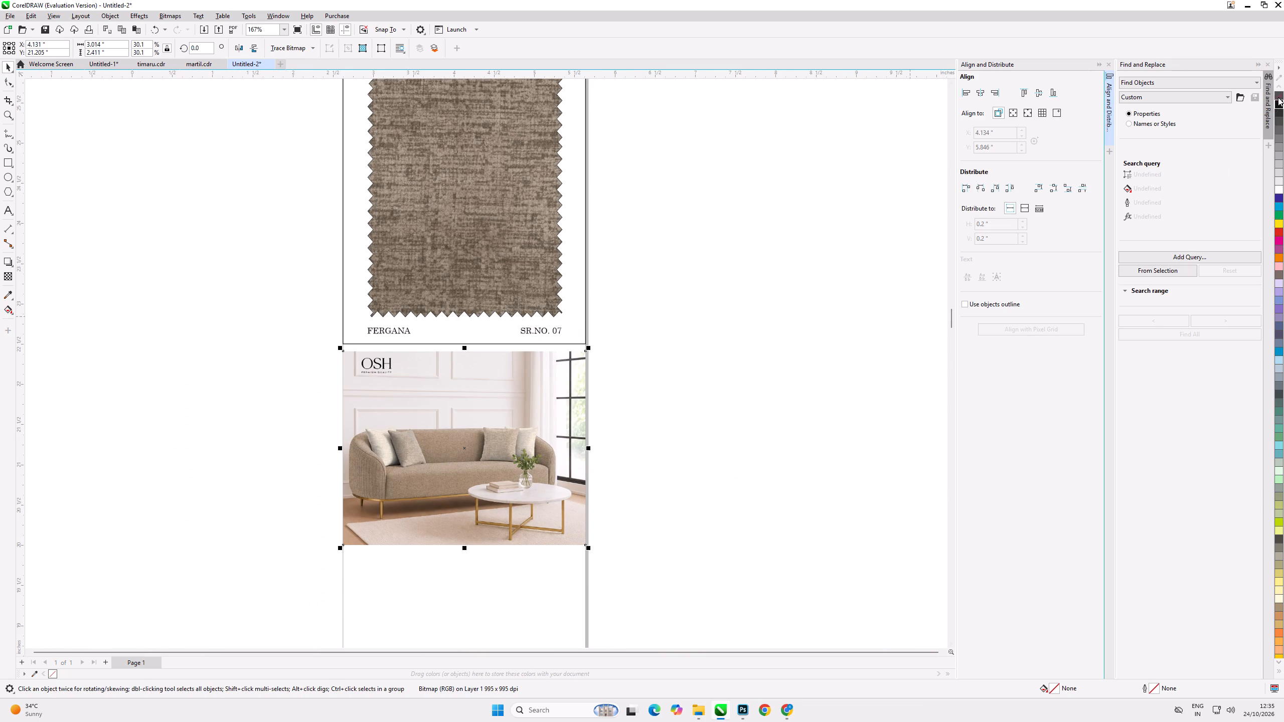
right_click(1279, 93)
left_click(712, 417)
Nudge all the pages below the OSH sofa image up together by about 0.26".
scroll(694, 385, "down", 13)
scroll(642, 385, "up", 11)
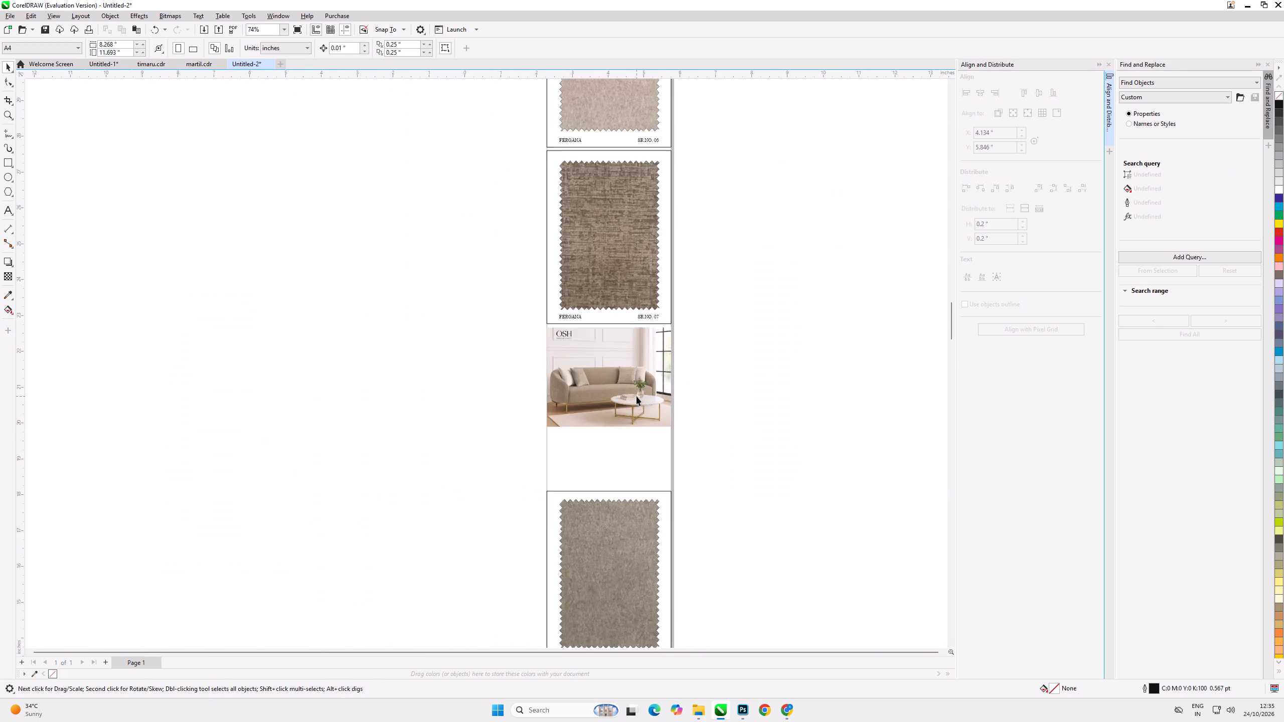
scroll(636, 396, "up", 2)
scroll(632, 400, "down", 7)
scroll(602, 353, "down", 2)
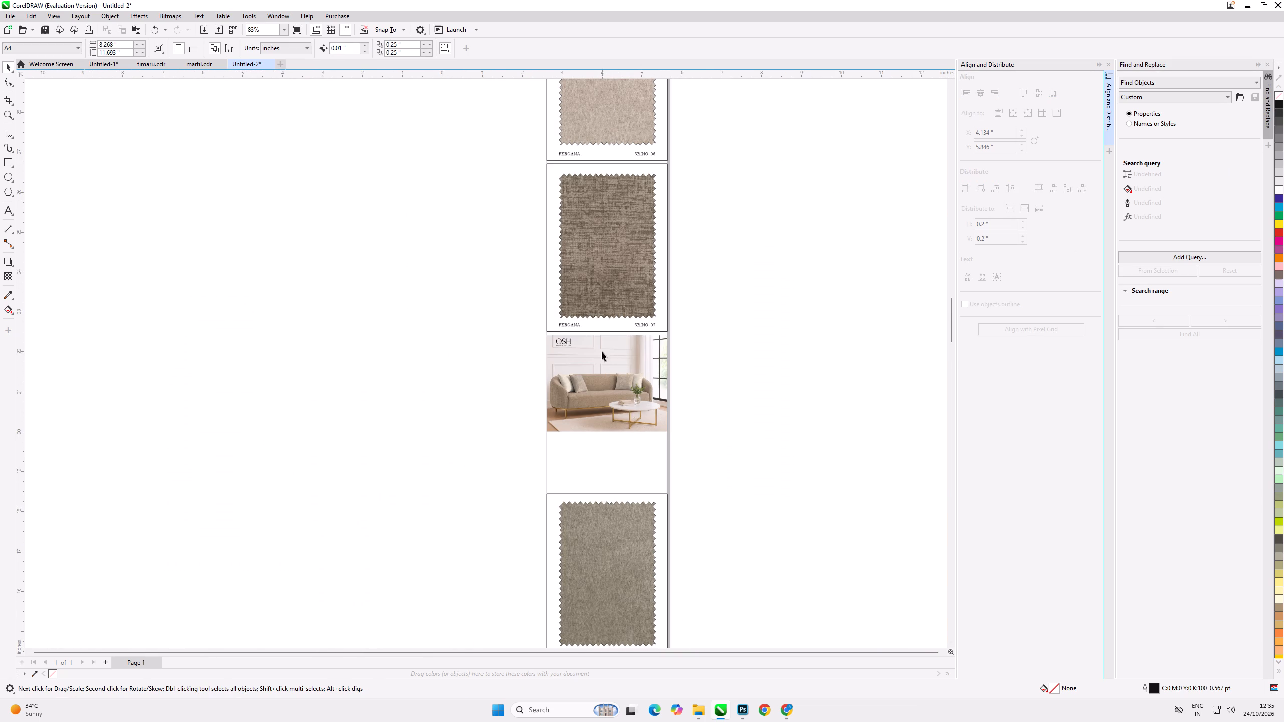
scroll(602, 351, "down", 20)
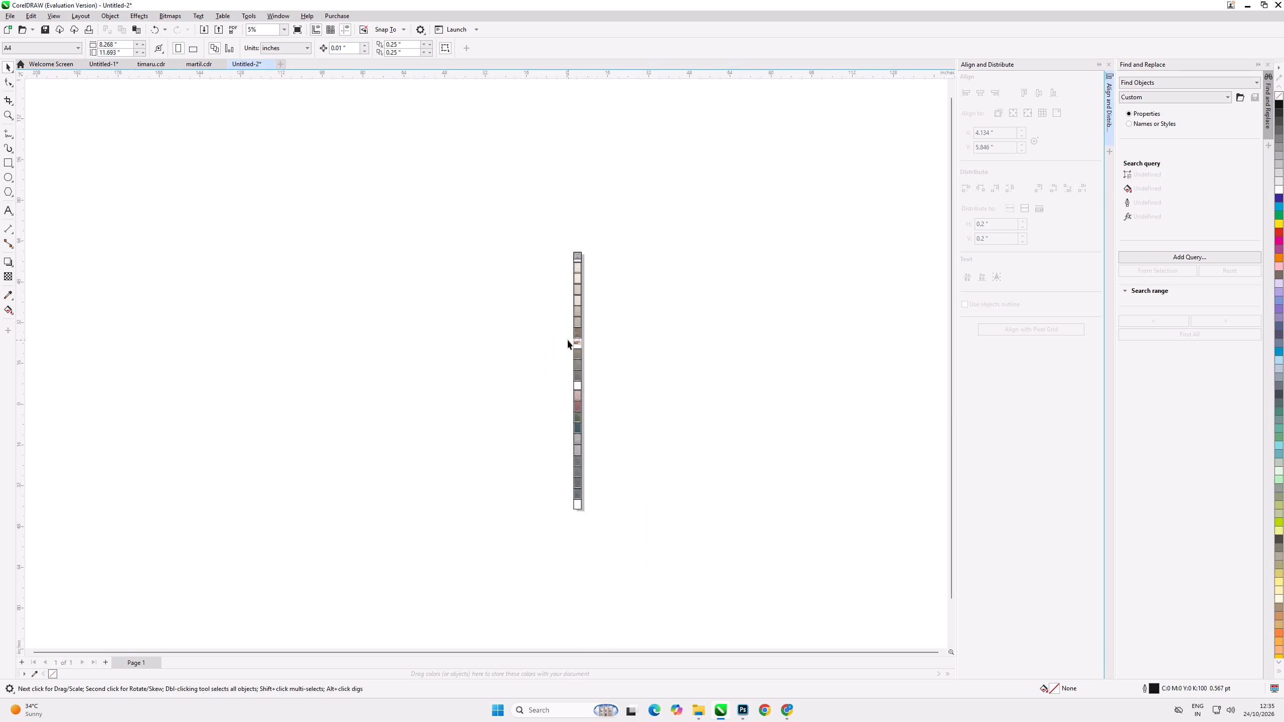
left_click_drag(567, 340, 622, 533)
scroll(584, 345, "up", 18)
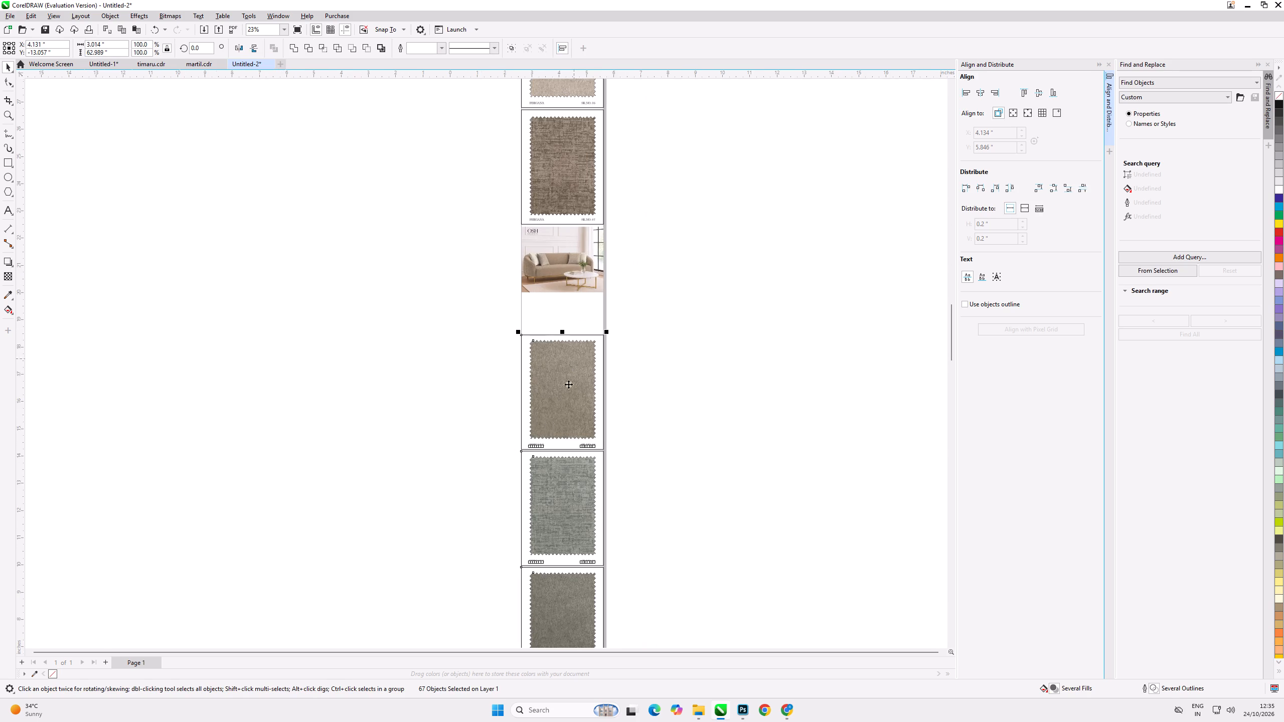
key("Up")
key("Up")
key("Up")
key("Up")
key("Up")
key("Up")
key("Up")
key("Up")
key("Up")
key("Up")
key("Up")
key("Up")
key("Up")
key("Up")
key("Up")
key("Up")
key("Up")
key("Up")
key("Up")
key("Up")
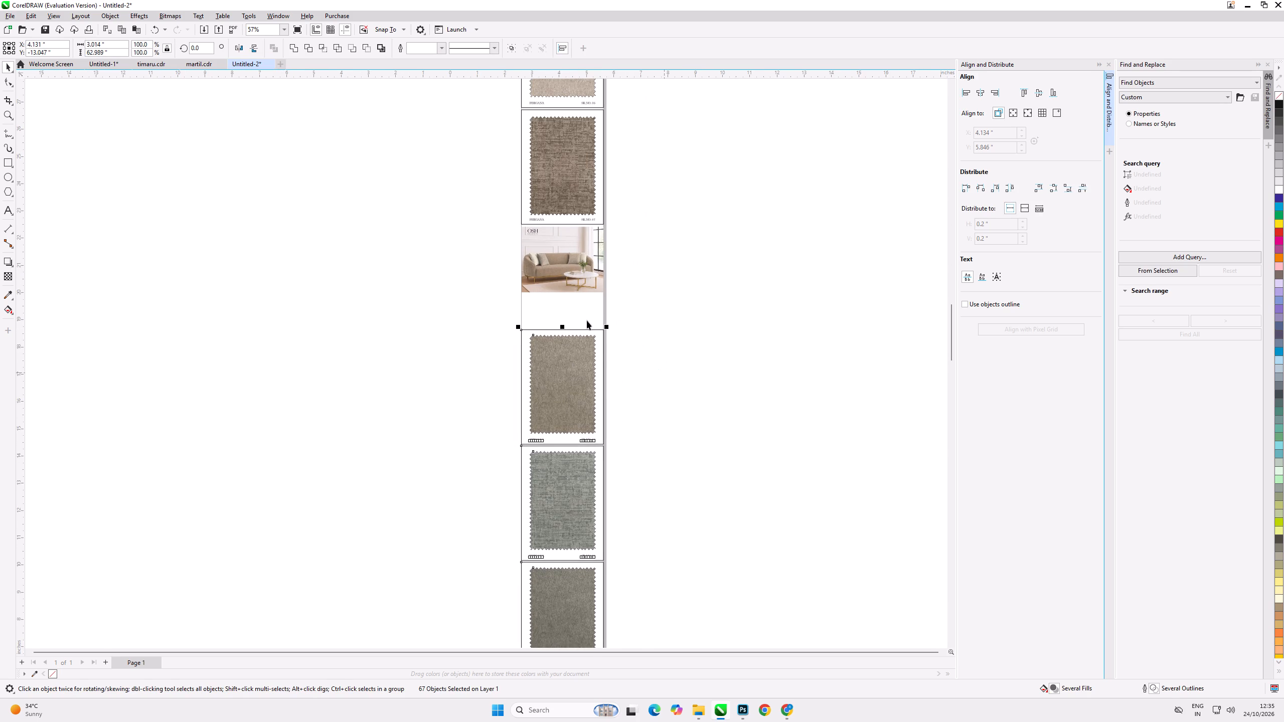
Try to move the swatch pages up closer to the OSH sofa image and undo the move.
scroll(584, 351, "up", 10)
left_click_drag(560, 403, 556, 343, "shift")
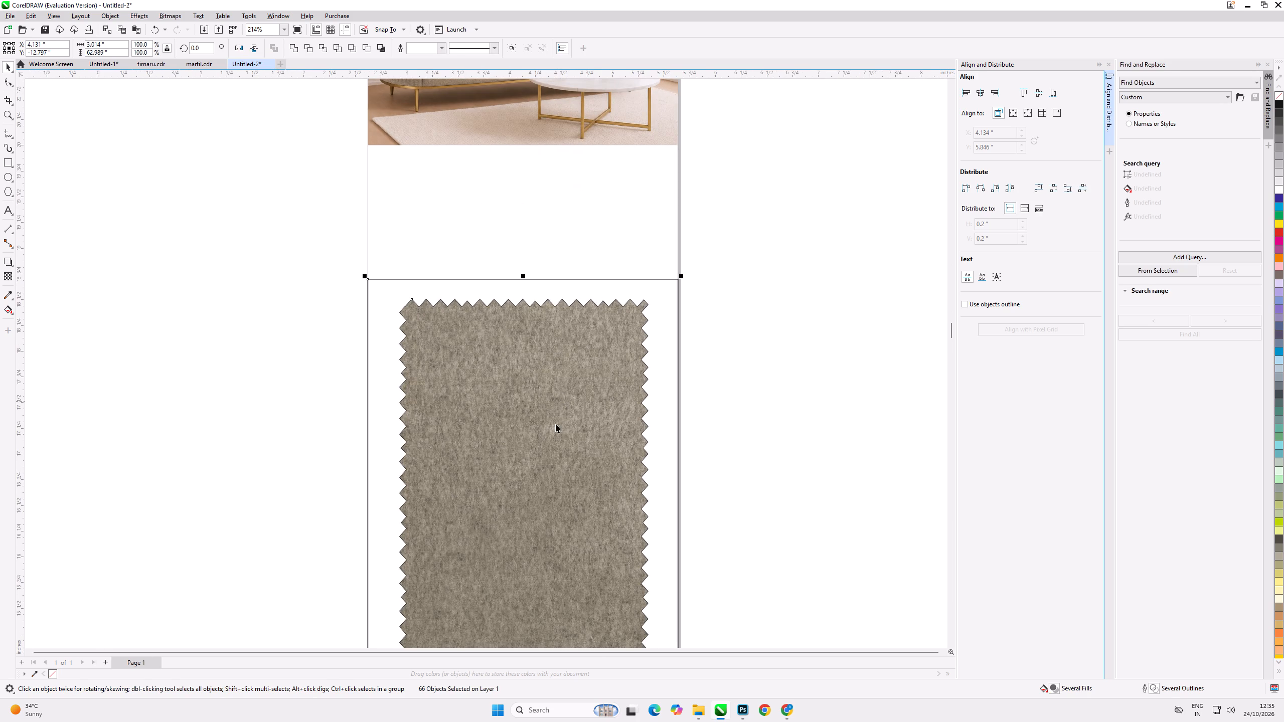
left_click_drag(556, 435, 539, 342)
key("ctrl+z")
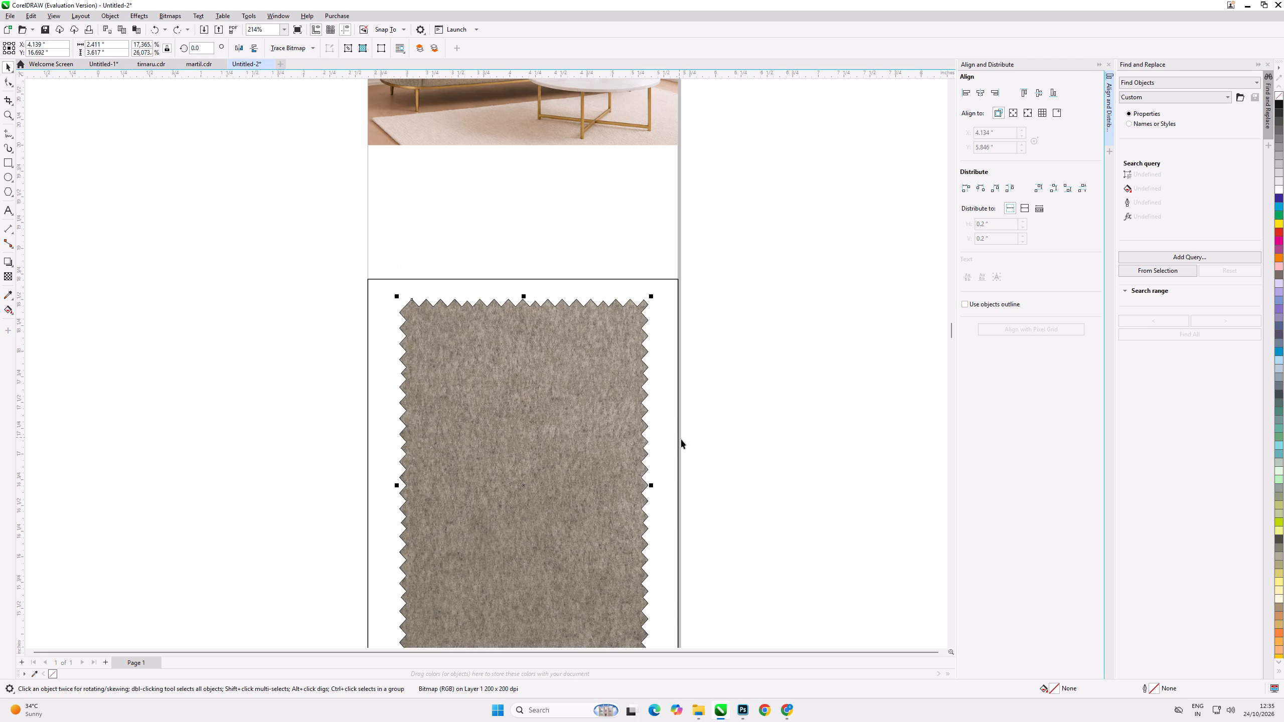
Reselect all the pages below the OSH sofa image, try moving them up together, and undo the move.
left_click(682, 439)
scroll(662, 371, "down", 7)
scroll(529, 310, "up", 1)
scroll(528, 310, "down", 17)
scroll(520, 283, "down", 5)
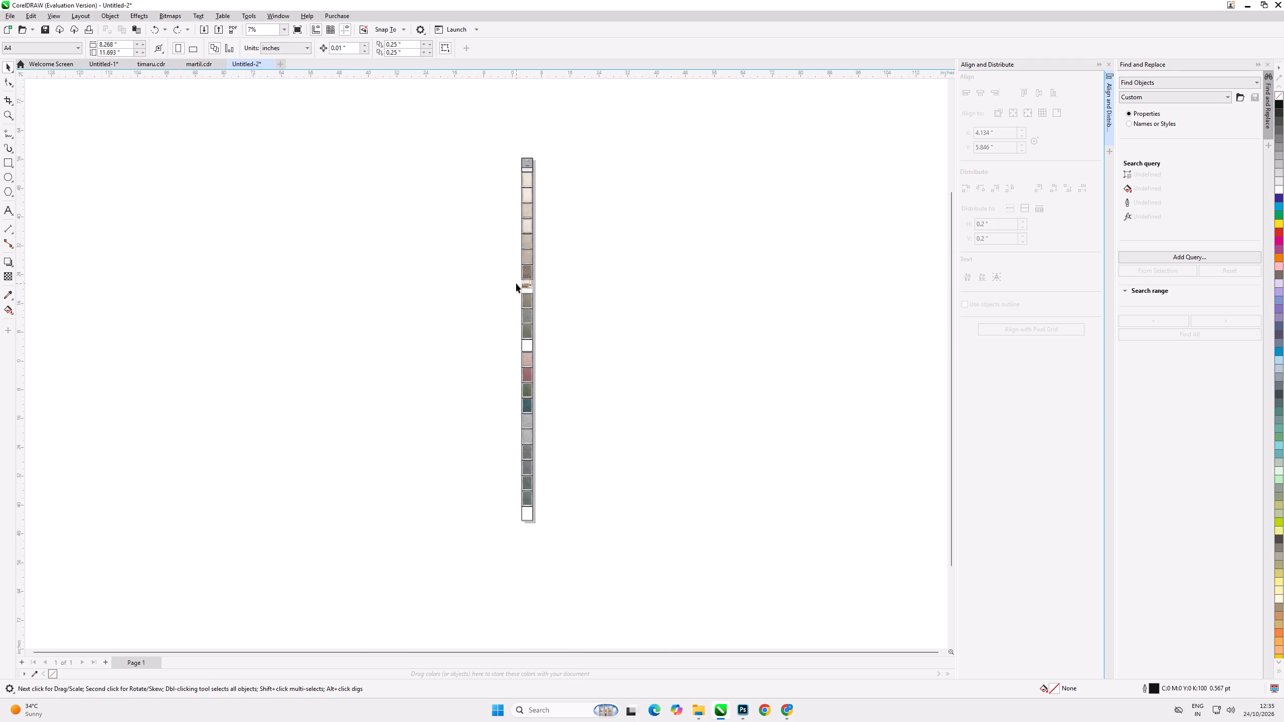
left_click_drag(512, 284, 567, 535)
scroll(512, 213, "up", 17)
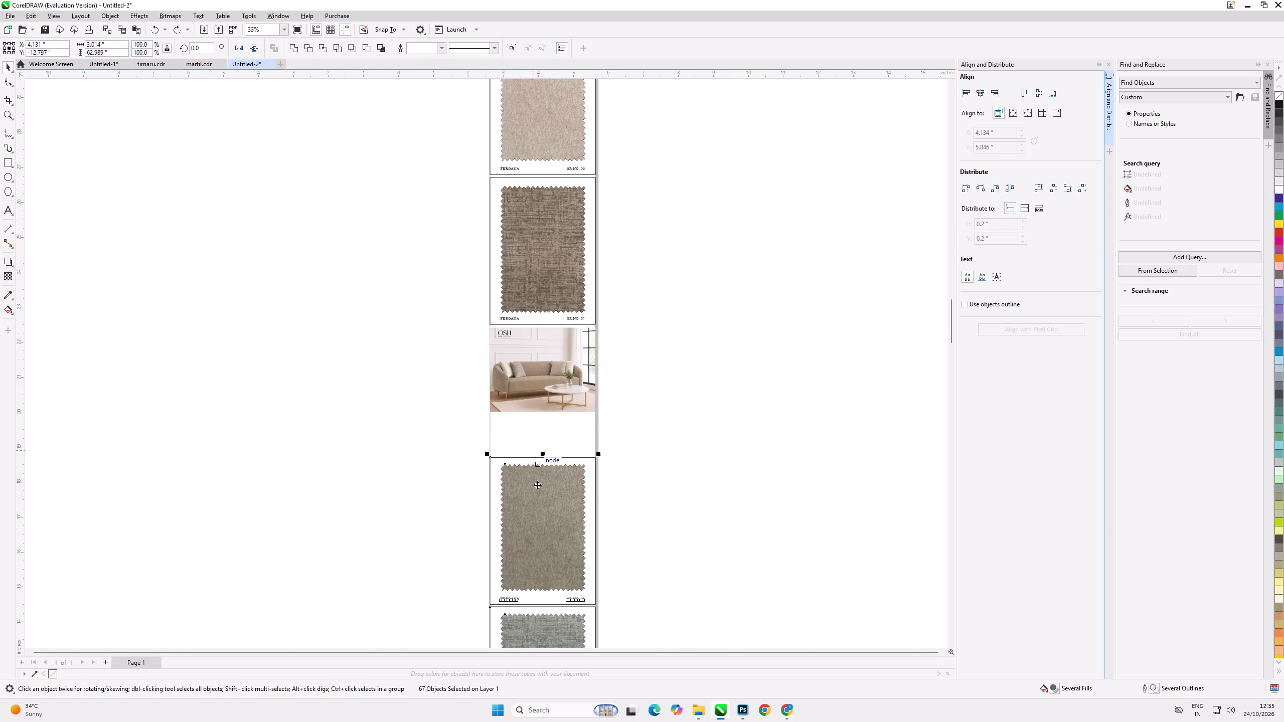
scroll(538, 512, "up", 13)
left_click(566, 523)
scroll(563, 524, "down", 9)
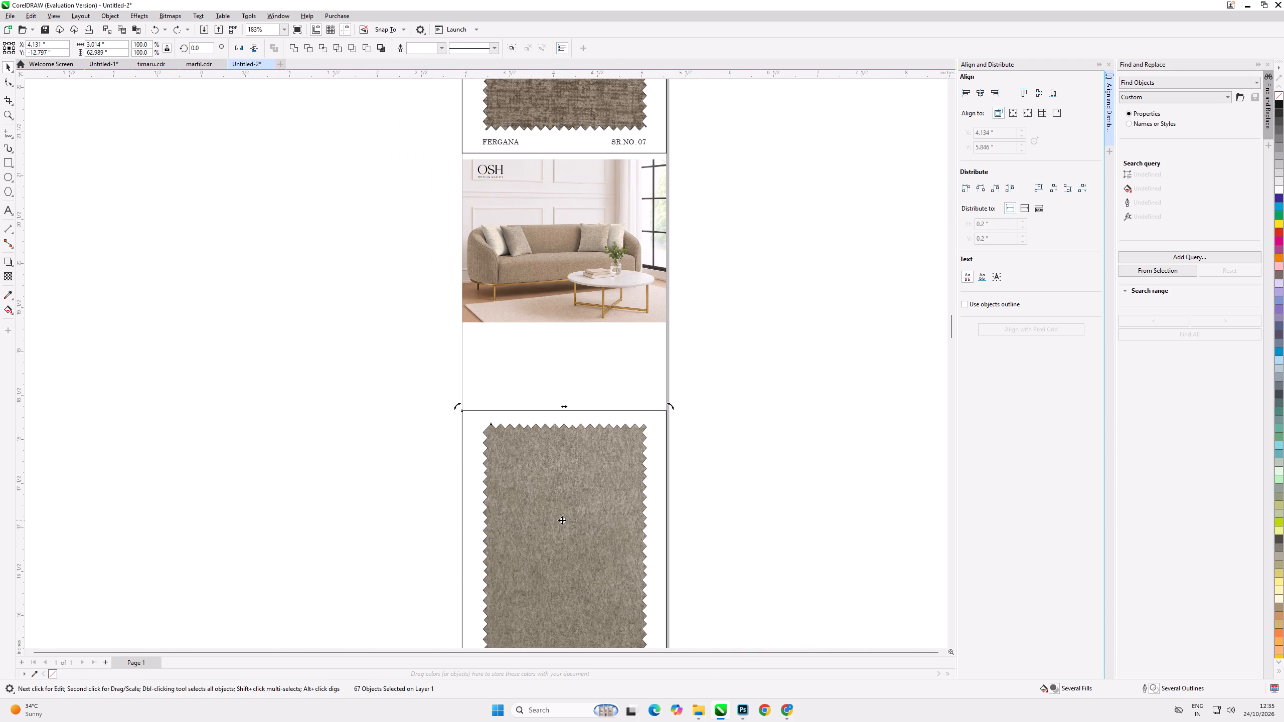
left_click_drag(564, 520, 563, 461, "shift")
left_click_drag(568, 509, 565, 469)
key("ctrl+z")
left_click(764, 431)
Reselect all the pages below the OSH sofa image and nudge them up together by about 1.2", close beneath the image.
scroll(475, 261, "down", 17)
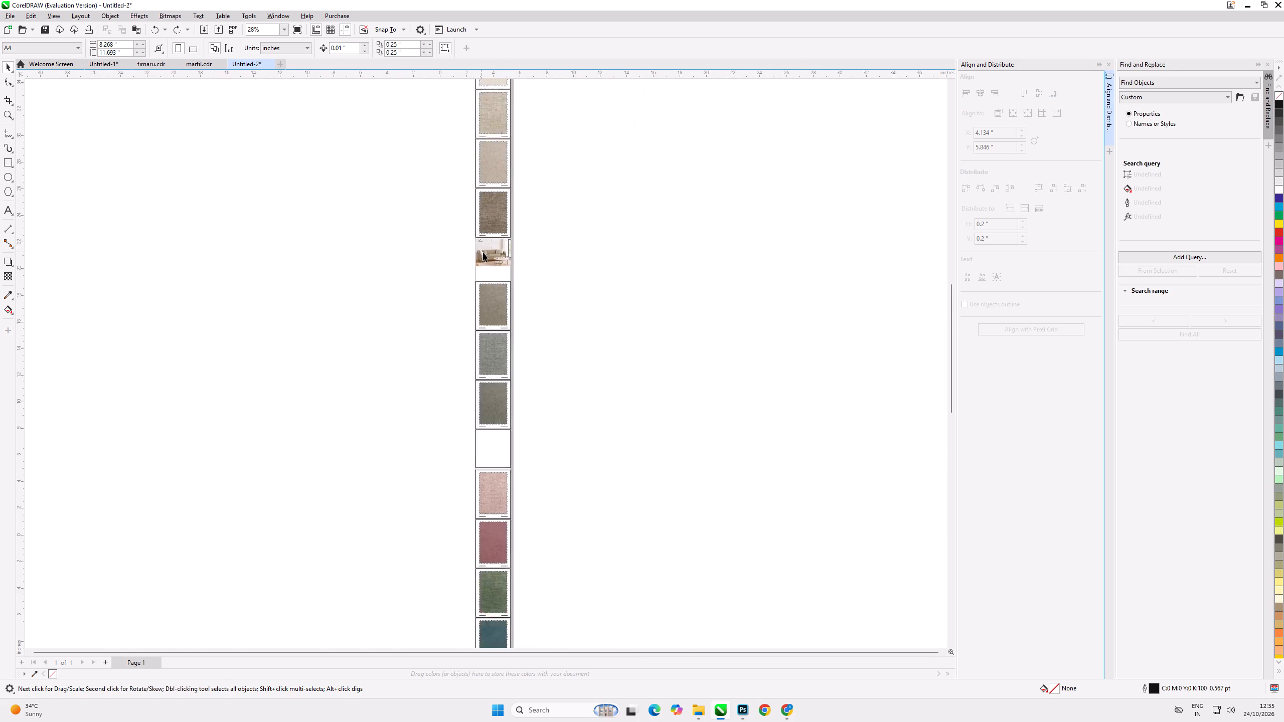
left_click_drag(463, 260, 517, 651)
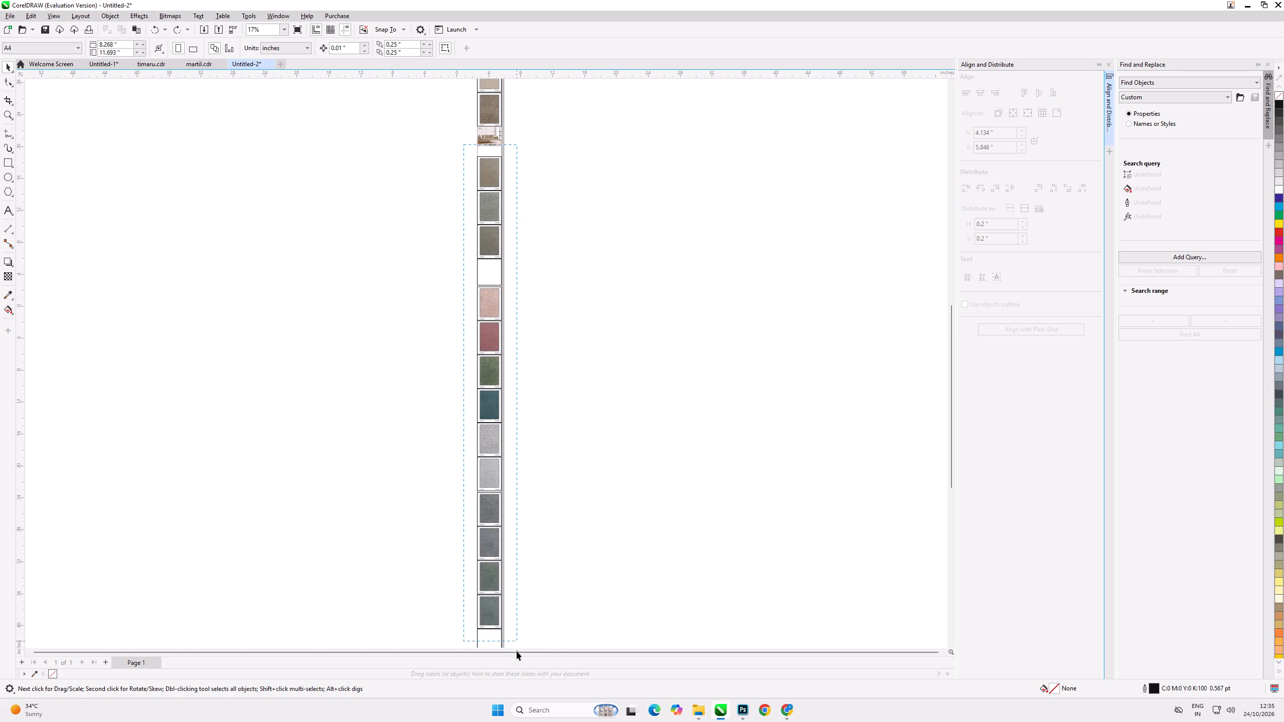
left_click_drag(517, 651, 515, 605)
scroll(560, 261, "down", 5)
scroll(521, 161, "up", 5)
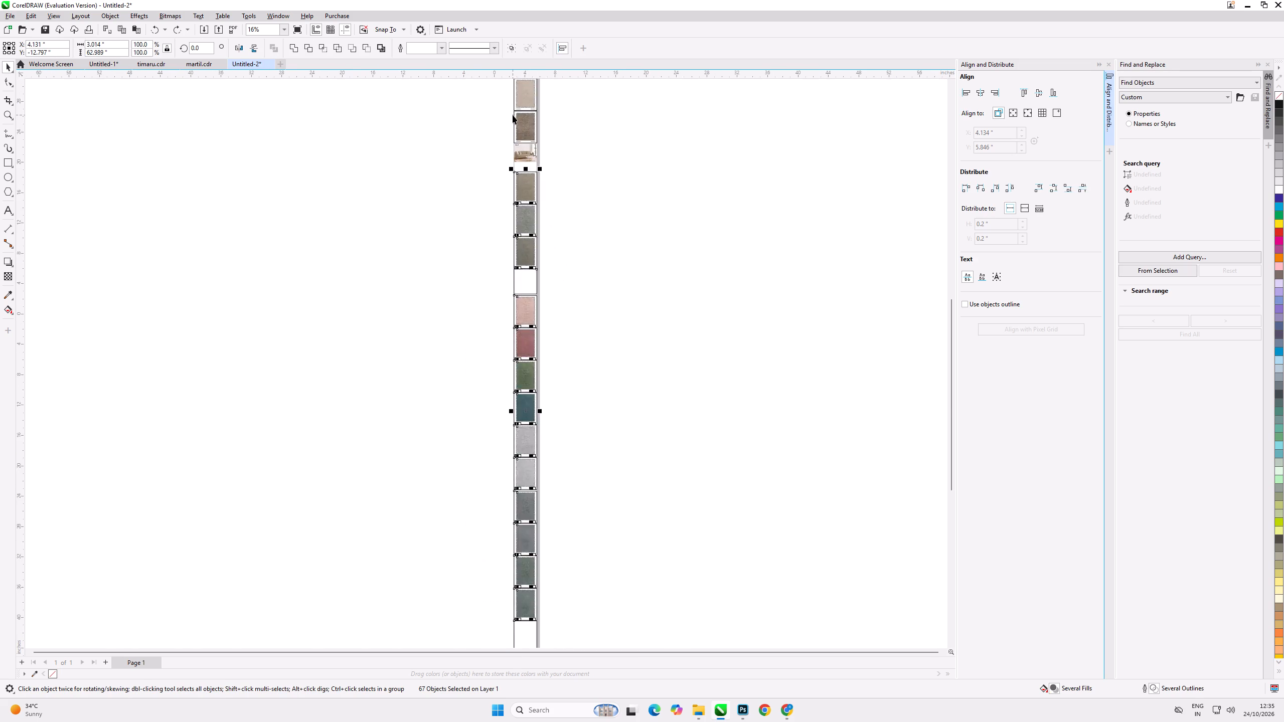
scroll(513, 115, "up", 14)
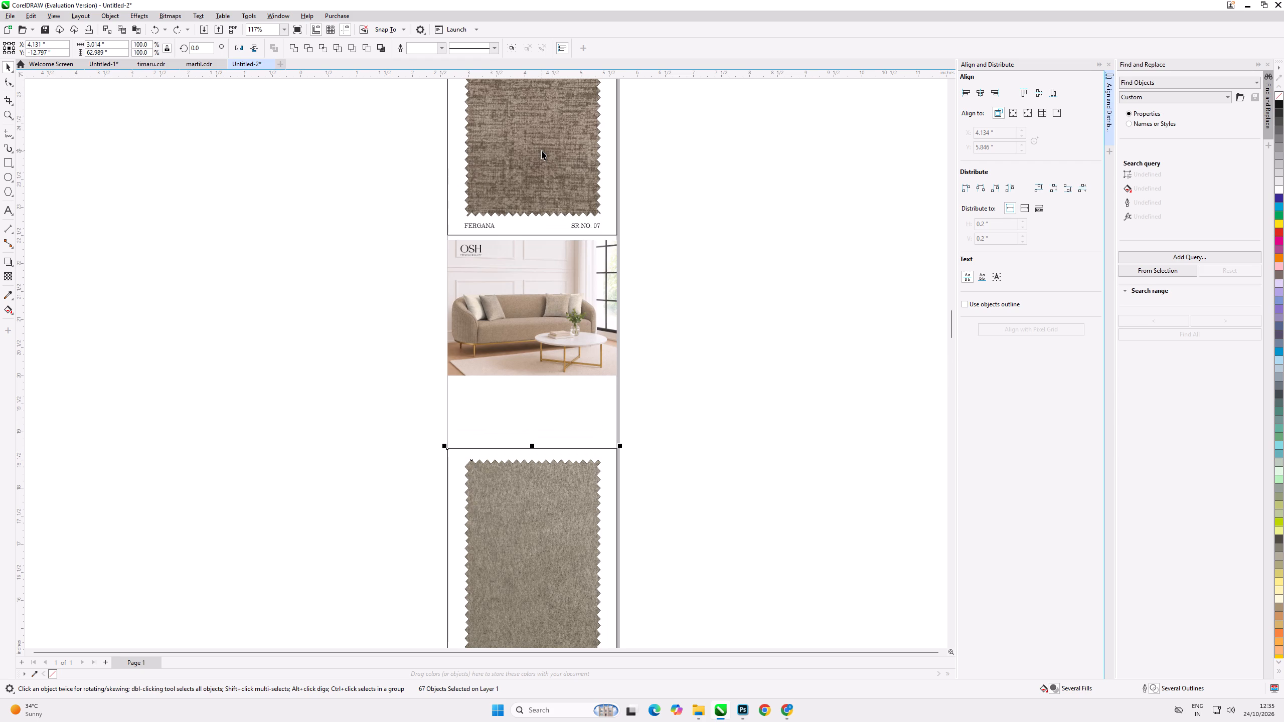
key("Up")
key("Up")
key("Up")
key("Up")
key("Up")
key("Up")
key("Up")
key("Up")
key("Up")
key("Up")
key("Up")
key("Up")
key("Up")
key("Up")
key("Up")
key("Up")
key("Up")
key("Up")
key("Up")
key("Up")
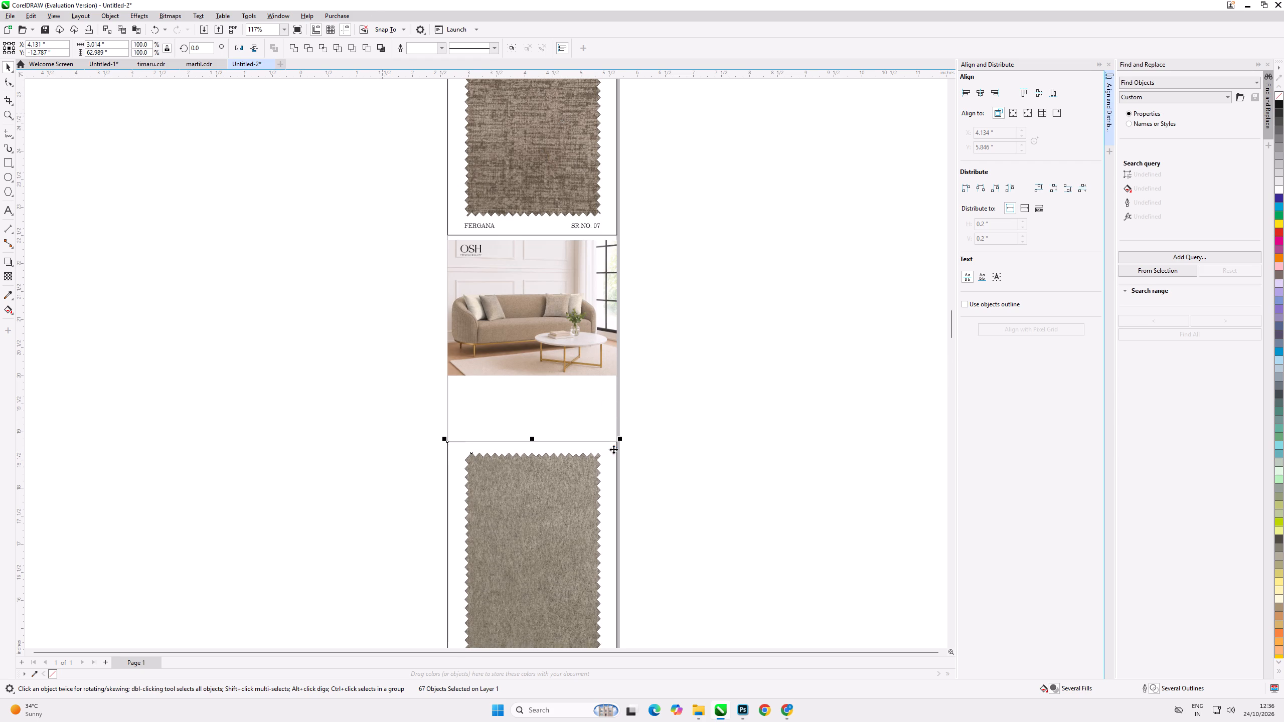
scroll(493, 417, "up", 4)
key("Up")
key("Up")
key("Up")
key("Up")
key("Up")
key("Up")
key("Up")
key("Up")
key("Up")
key("Up")
key("Up")
key("Up")
key("Up")
key("Up")
key("Up")
key("Up")
key("Up")
key("Up")
key("Up")
key("Up")
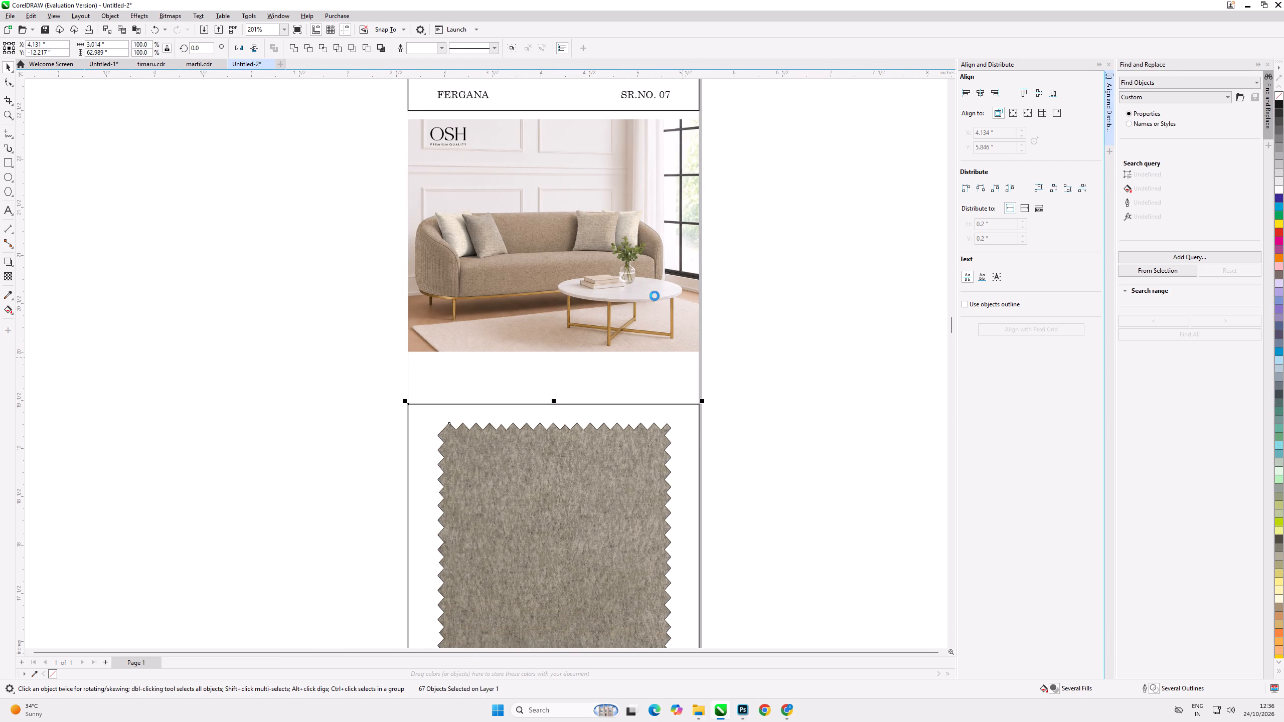
scroll(655, 295, "up", 4)
key("Up")
key("Up")
key("Up")
key("Up")
key("Up")
key("Up")
key("Up")
key("Up")
key("Up")
key("Up")
key("Up")
key("Up")
key("Up")
key("Up")
key("Up")
key("Up")
key("Up")
key("Up")
key("Up")
key("Up")
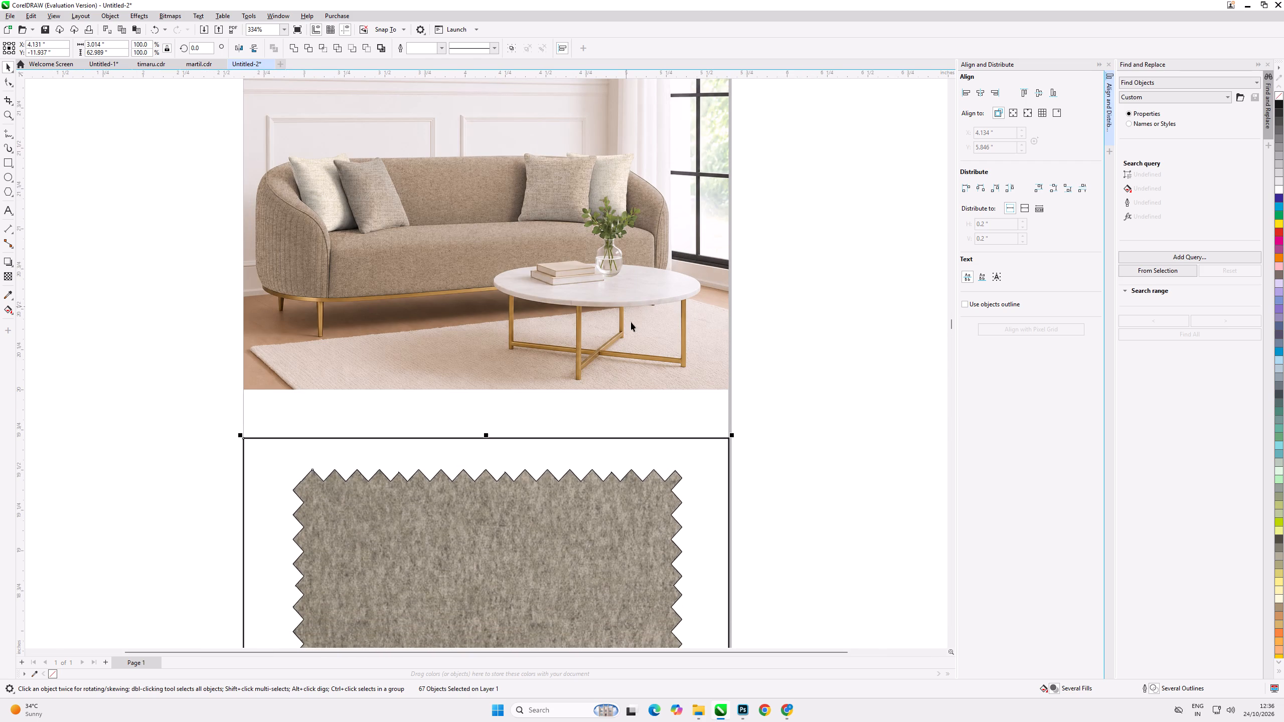
key("Up")
key("Up")
key("Up")
key("Up")
key("Up")
key("Up")
key("Up")
key("Up")
key("Up")
scroll(583, 341, "down", 12)
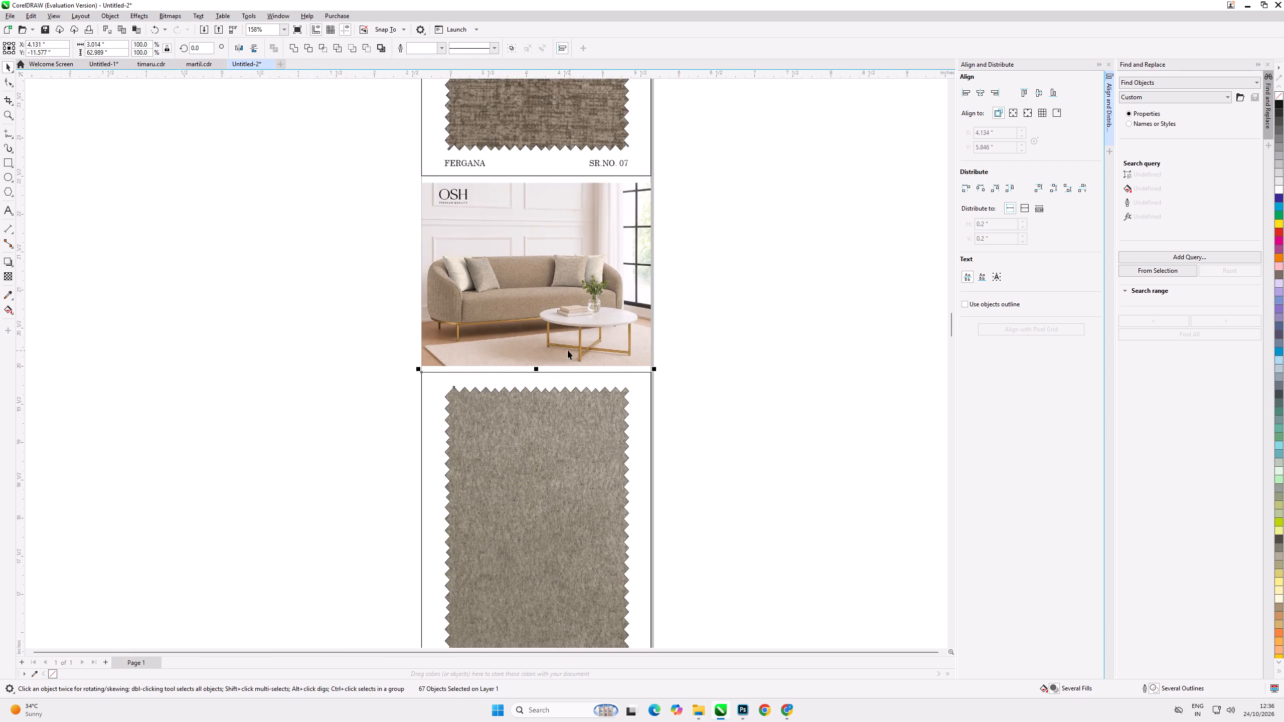
key("Up")
left_click(644, 364)
Switch to File Explorer and bring the OSH image 03 back into the CorelDRAW document, beside the column of pages.
scroll(503, 265, "down", 3)
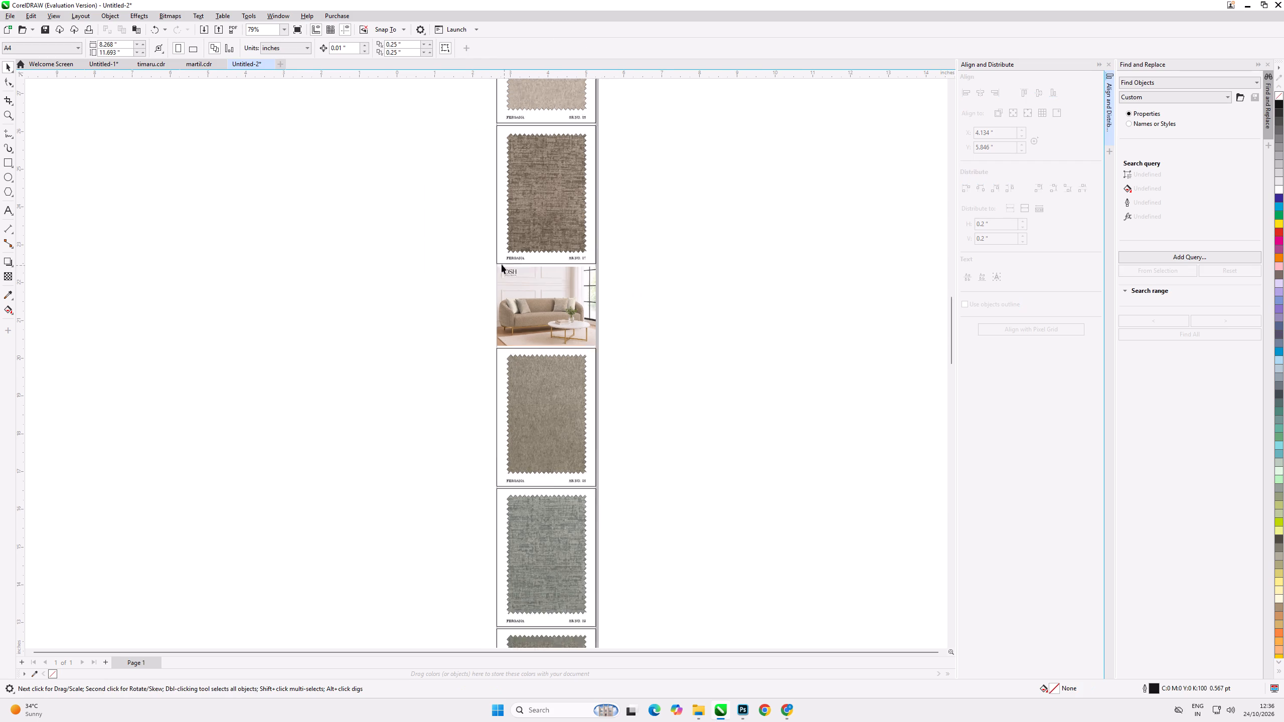
scroll(502, 264, "down", 15)
scroll(536, 372, "up", 6)
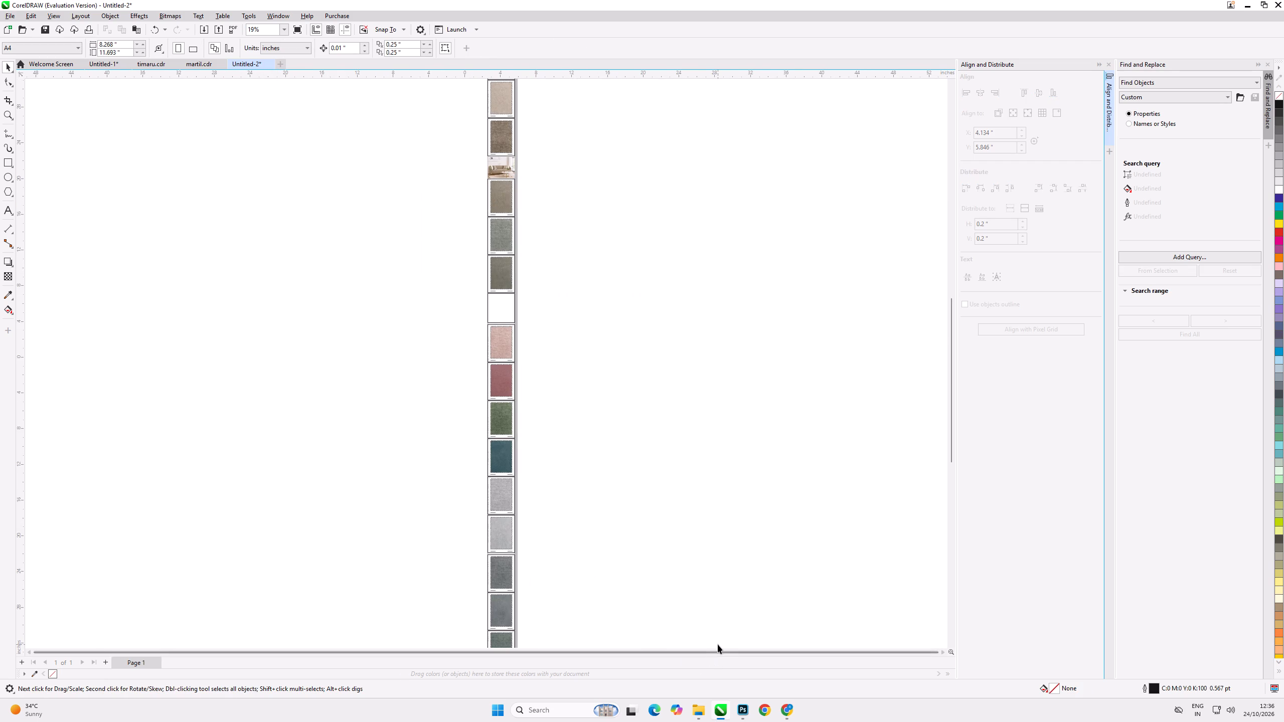
key("alt+Tab")
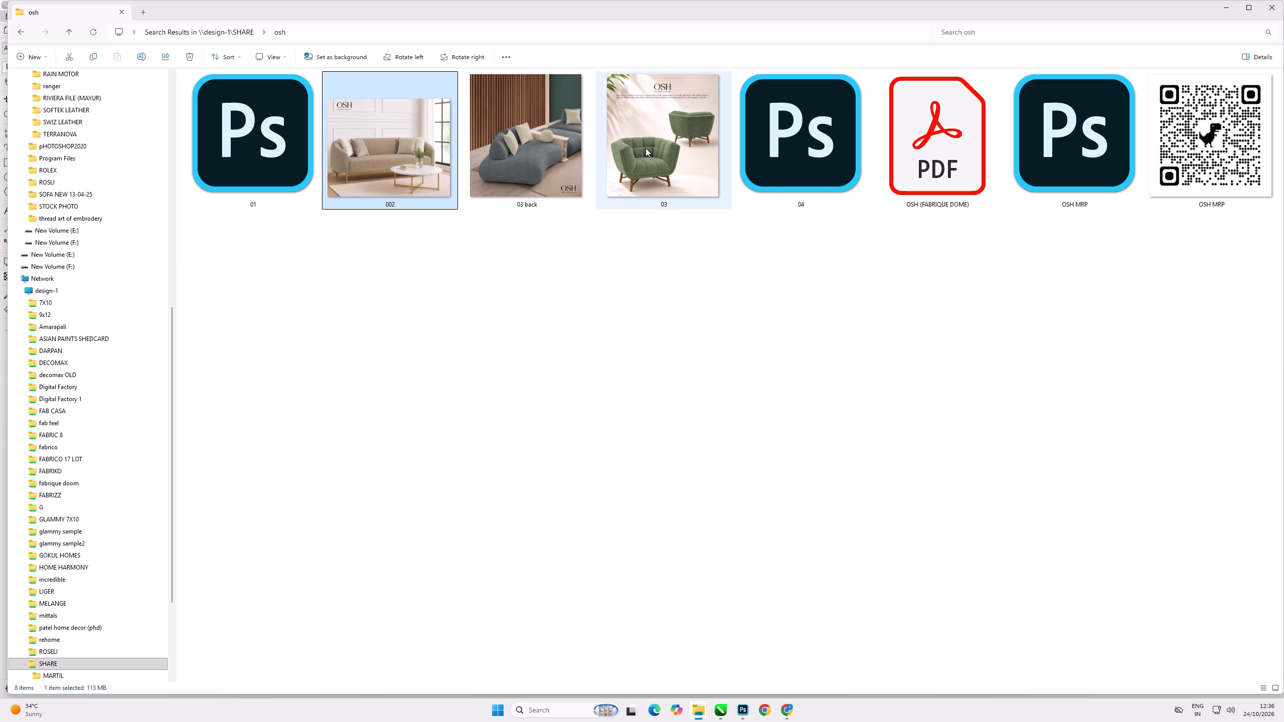
left_click_drag(552, 150, 654, 415)
key("alt+Tab")
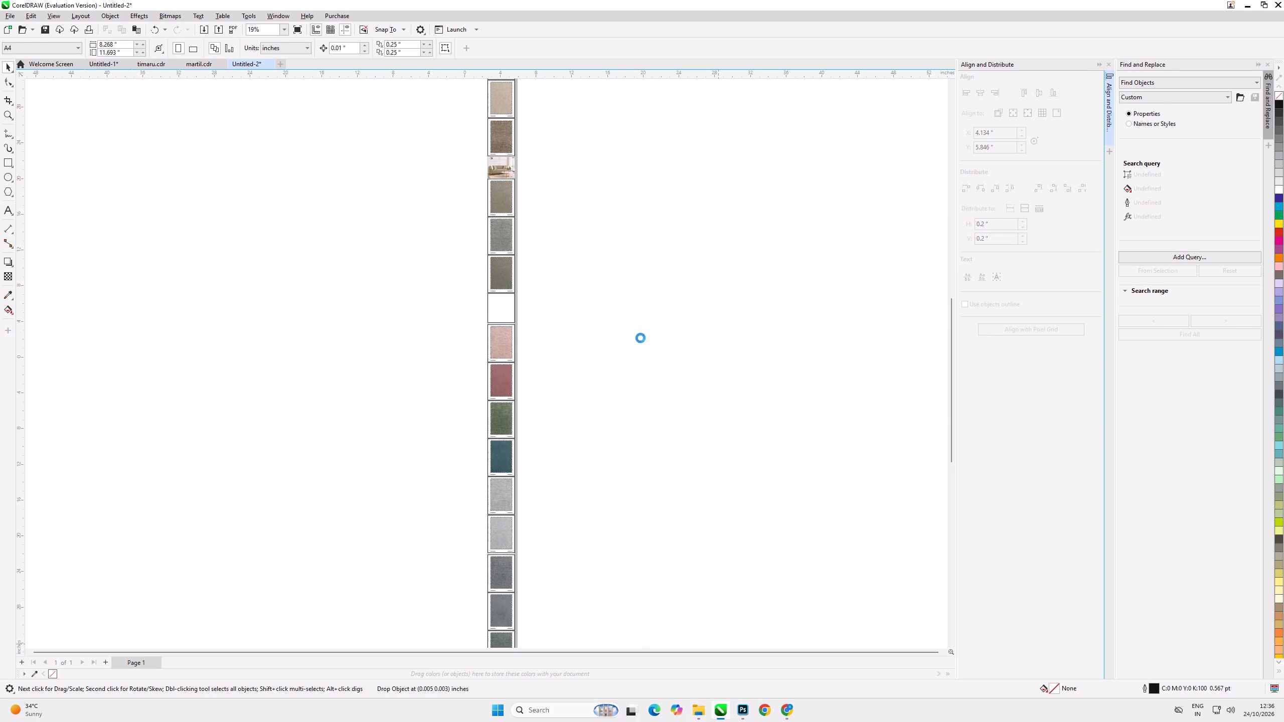
scroll(618, 330, "down", 6)
Switch to File Explorer again and bring the OSH file 04 into the CorelDRAW document, beside the column of pages.
key("alt+Tab")
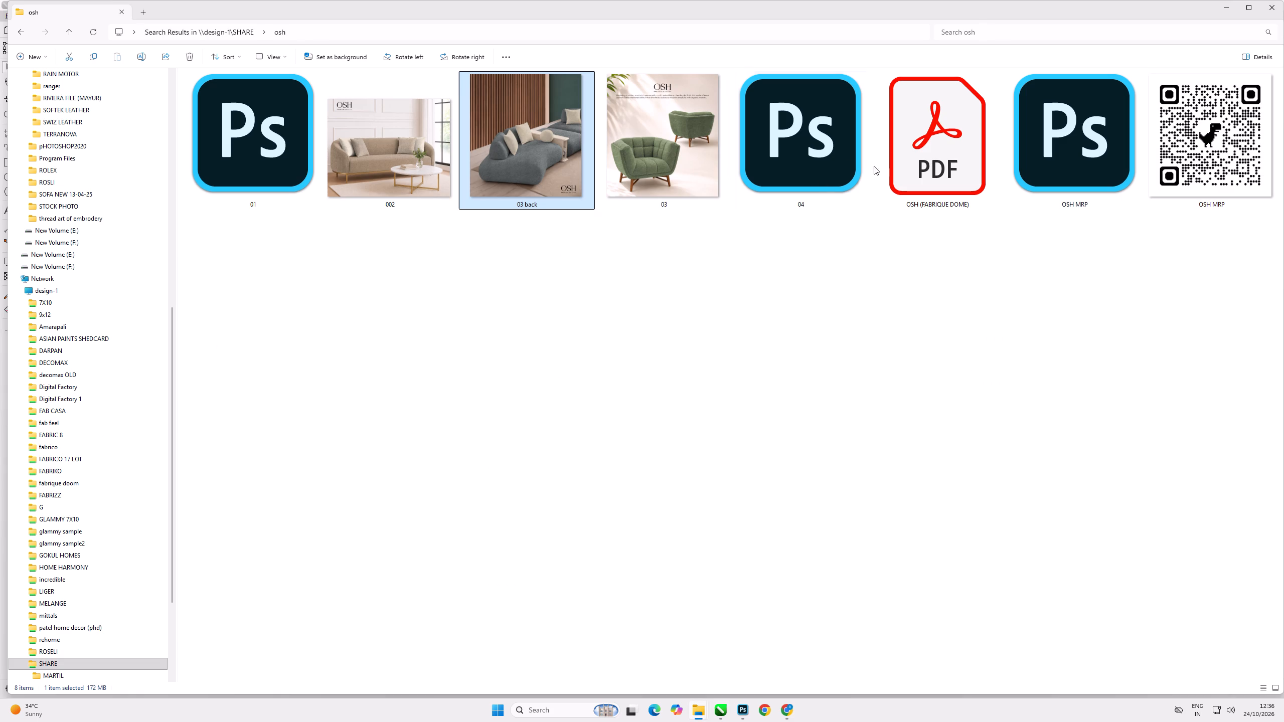
left_click_drag(809, 141, 664, 487)
key("alt+Tab")
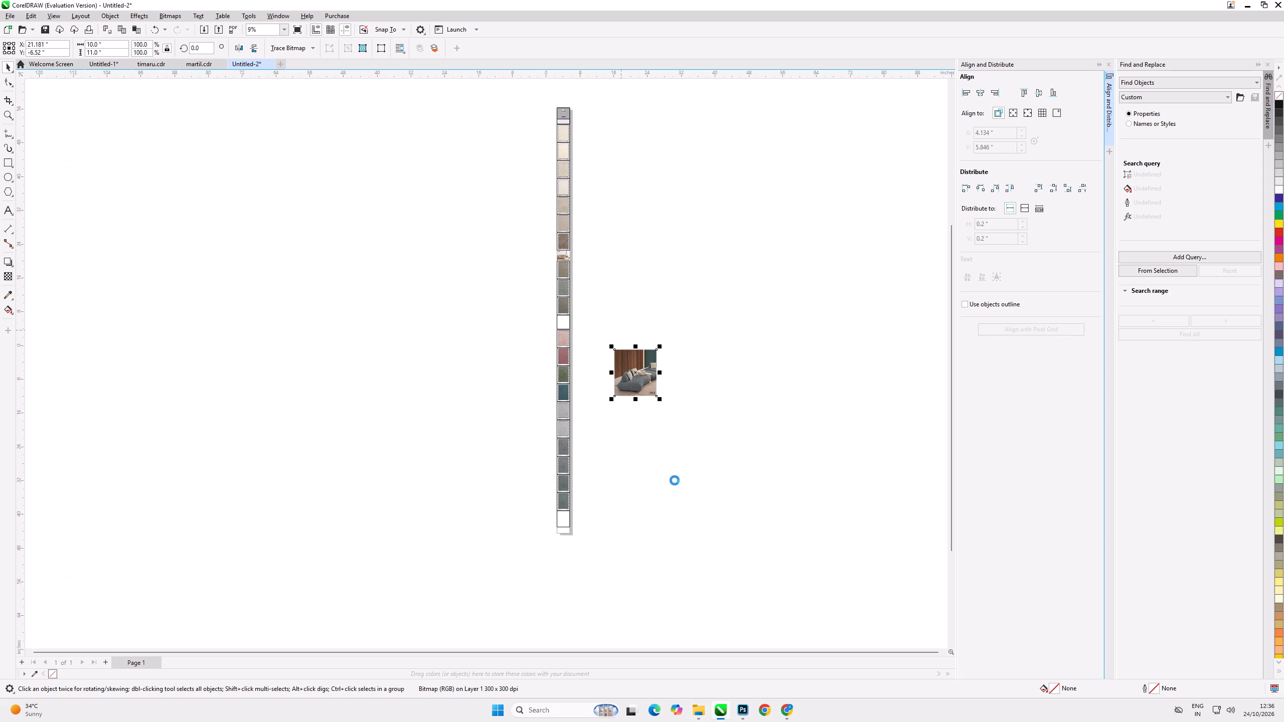
scroll(670, 493, "up", 11)
scroll(679, 468, "down", 14)
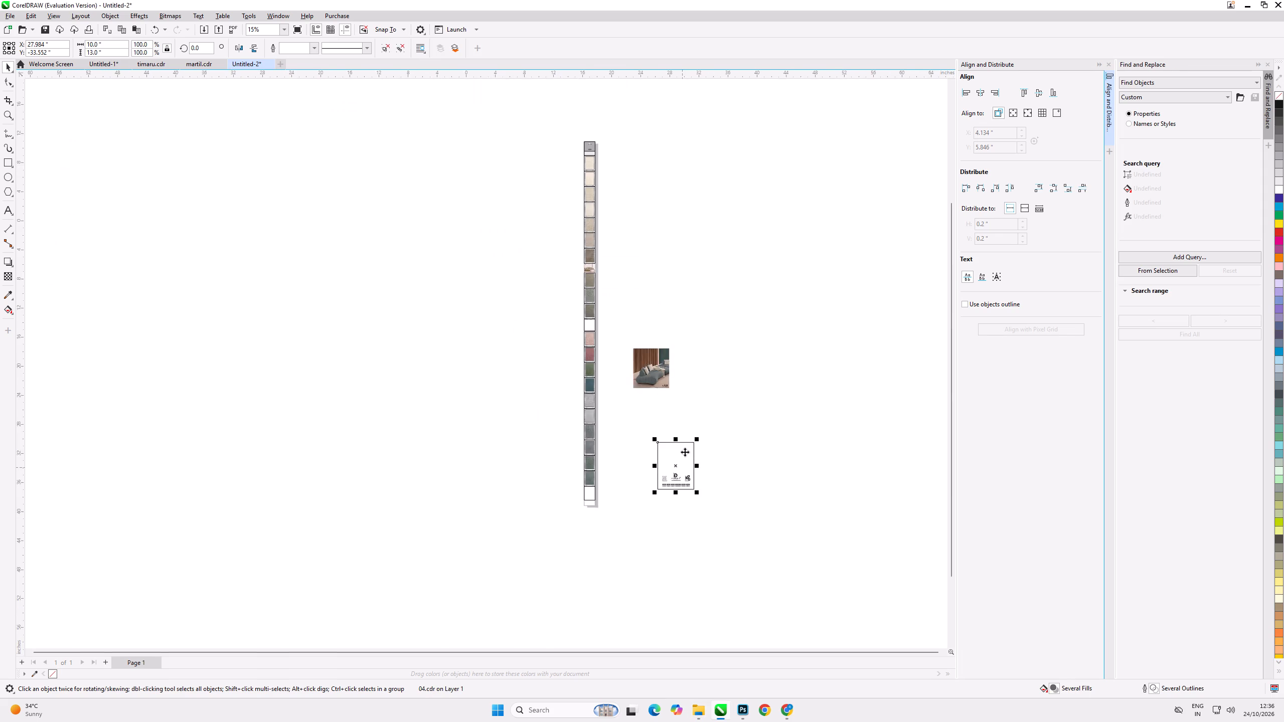
scroll(641, 338, "up", 13)
scroll(592, 368, "down", 8)
scroll(613, 401, "up", 6)
scroll(619, 301, "down", 7)
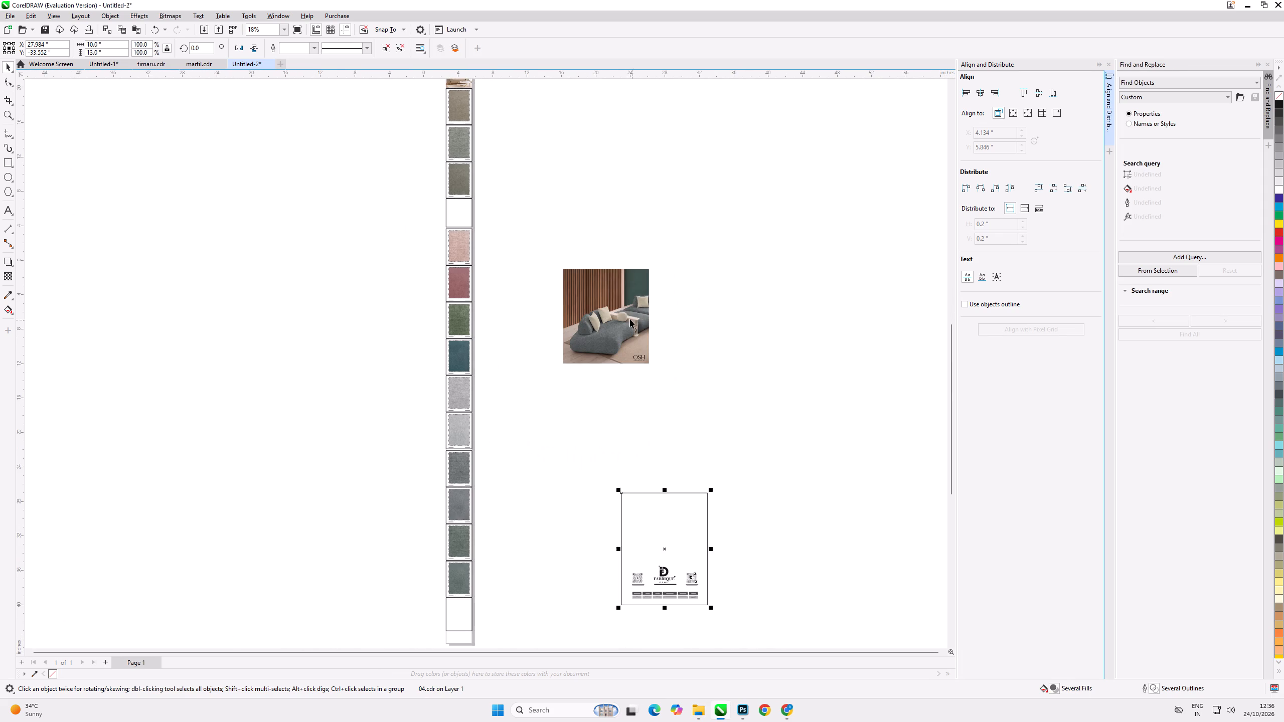
Set the 03 back sofa image's width to 3.014", copied from the blank frame above the pink swatch page.
left_click(626, 310)
scroll(595, 264, "down", 5)
scroll(535, 218, "up", 6)
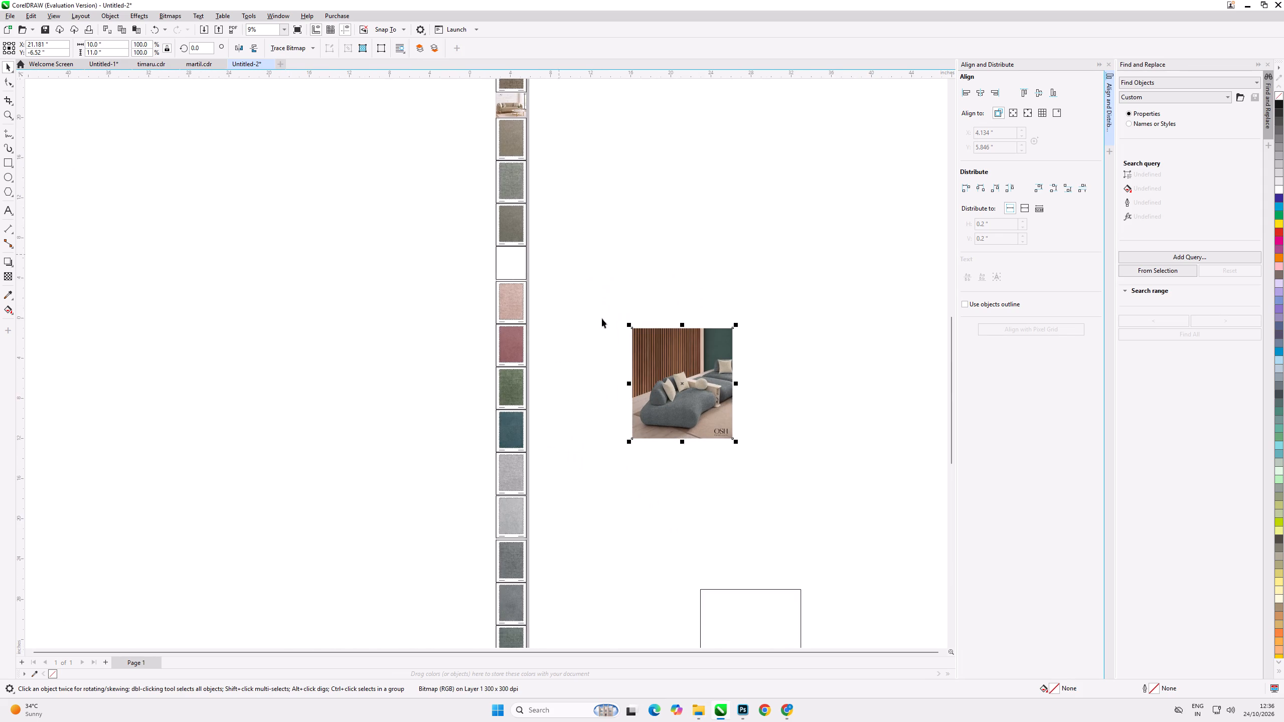
left_click(517, 268)
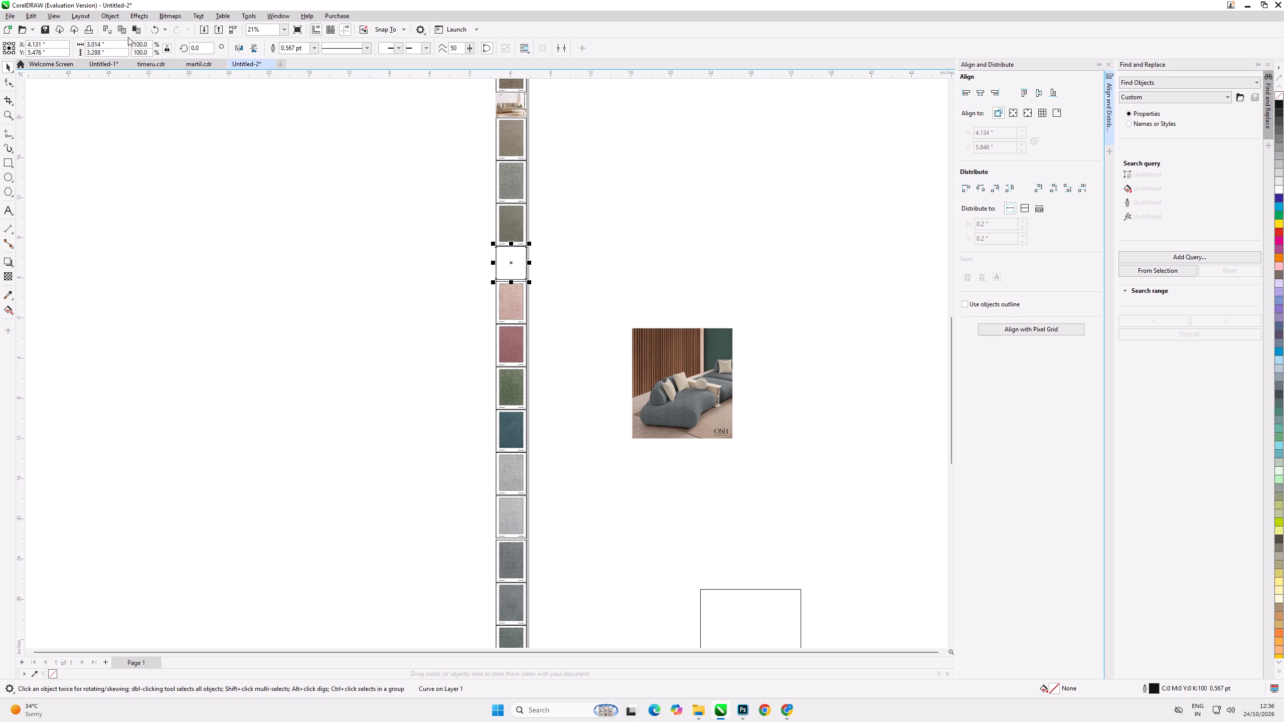
left_click_drag(119, 41, 0, 57)
key("ctrl+c")
left_click(329, 189)
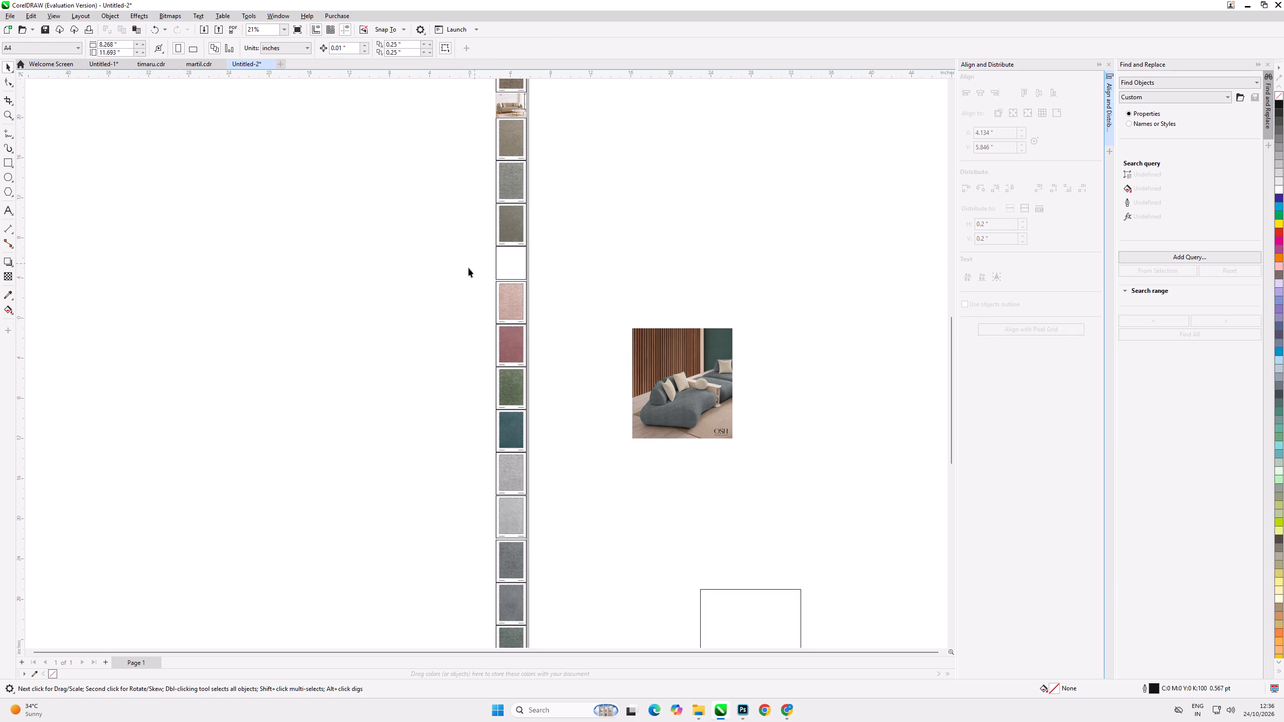
left_click(676, 393)
left_click(170, 49)
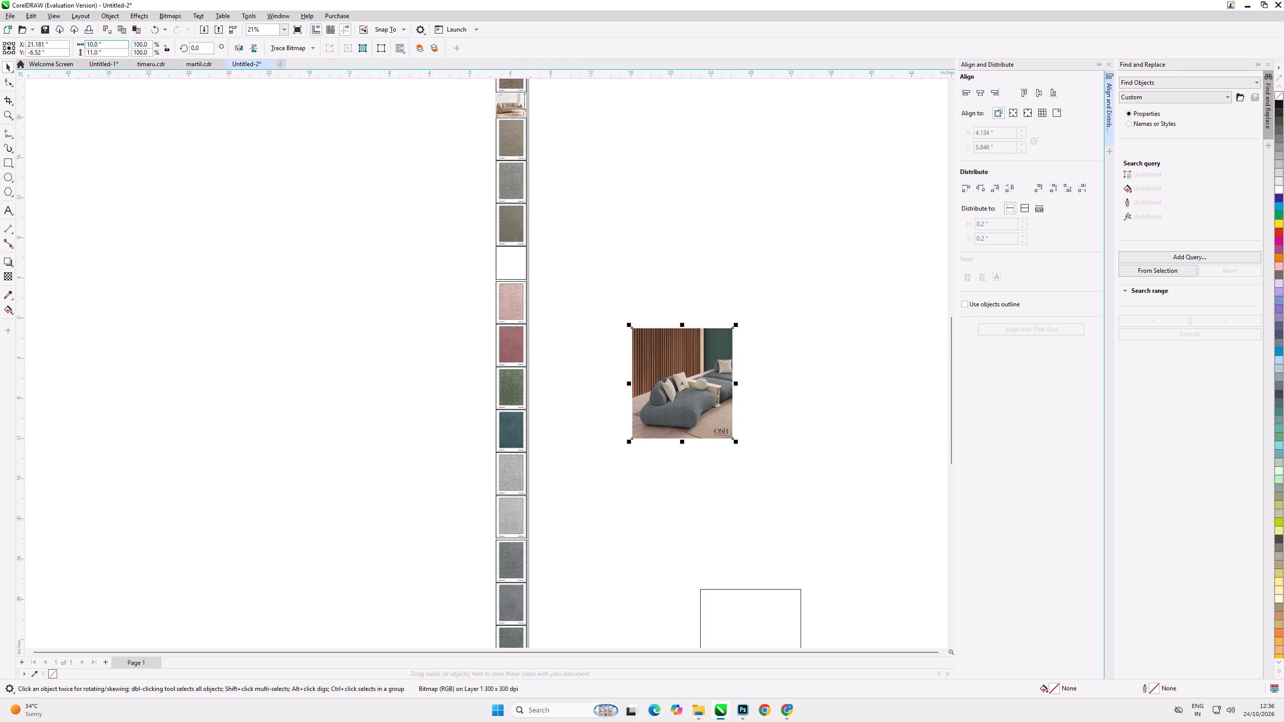
left_click_drag(111, 44, 0, 67)
key("ctrl+v")
key("Return")
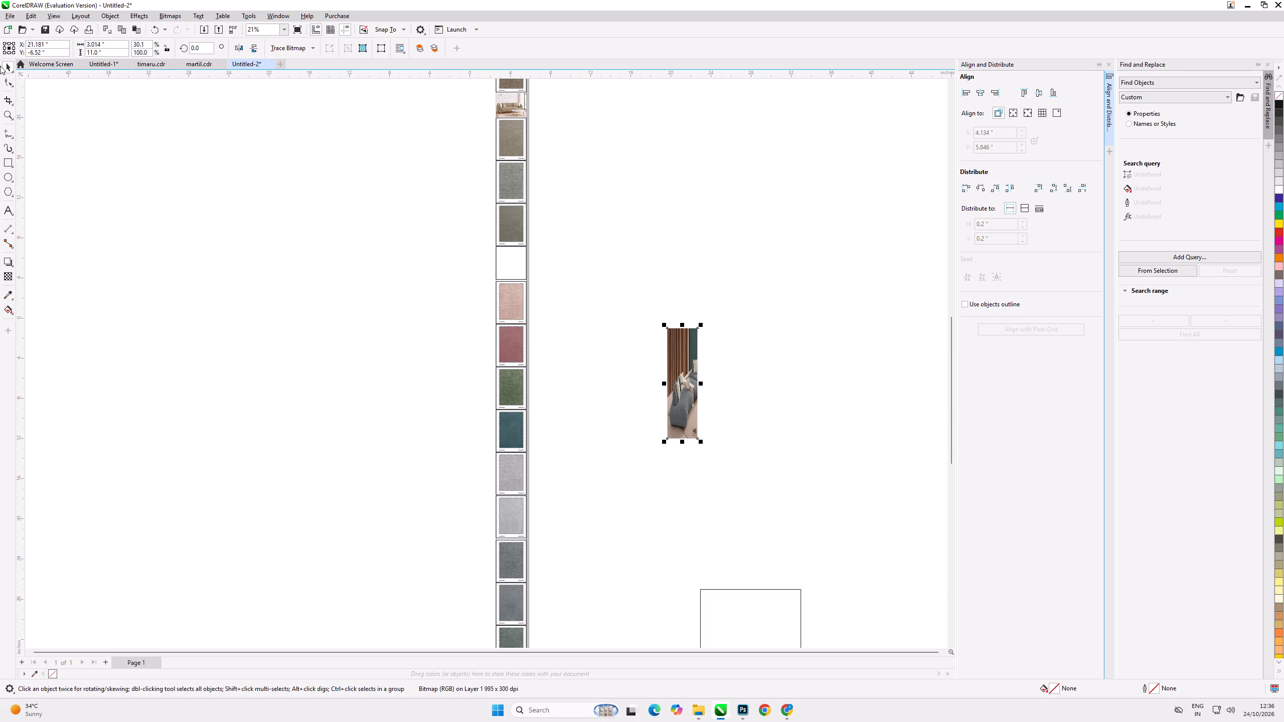
Set the 03 back sofa image's height to 3.288", copied from the same blank frame.
left_click(522, 267)
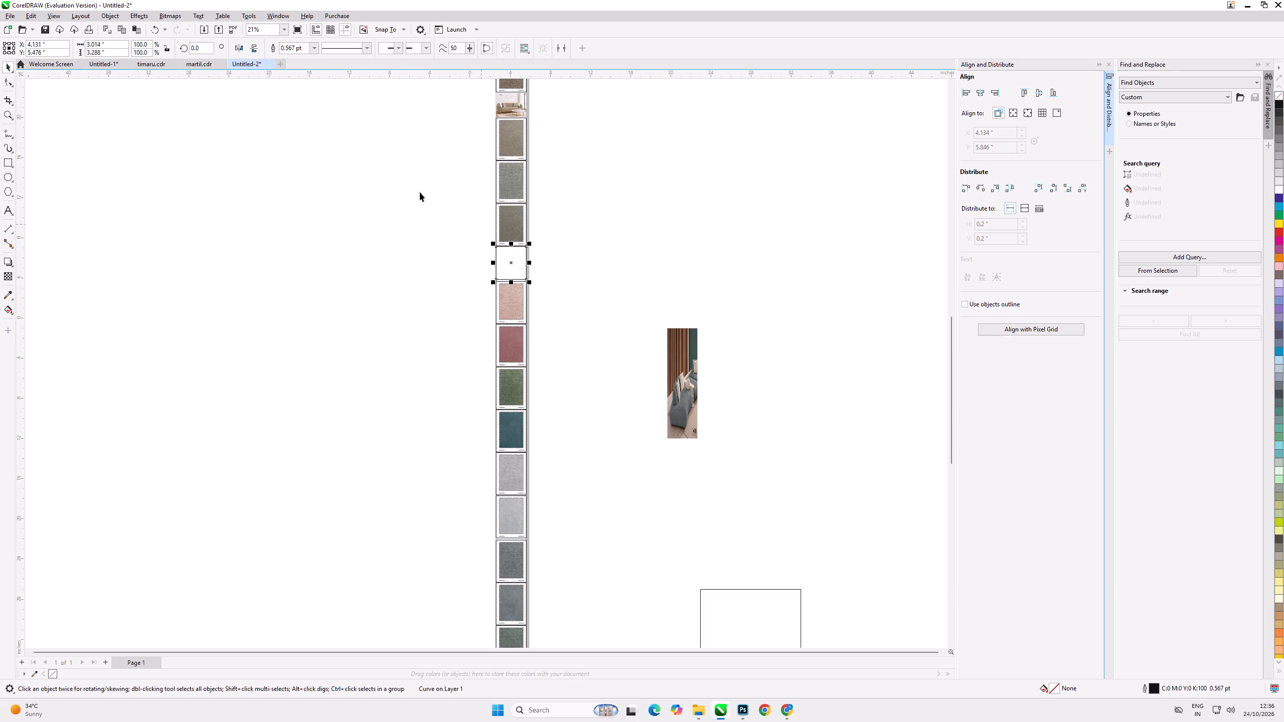
left_click_drag(124, 48, 114, 51)
left_click_drag(116, 51, 0, 52)
left_click_drag(0, 52, 0, 54)
key("ctrl+c")
left_click(673, 387)
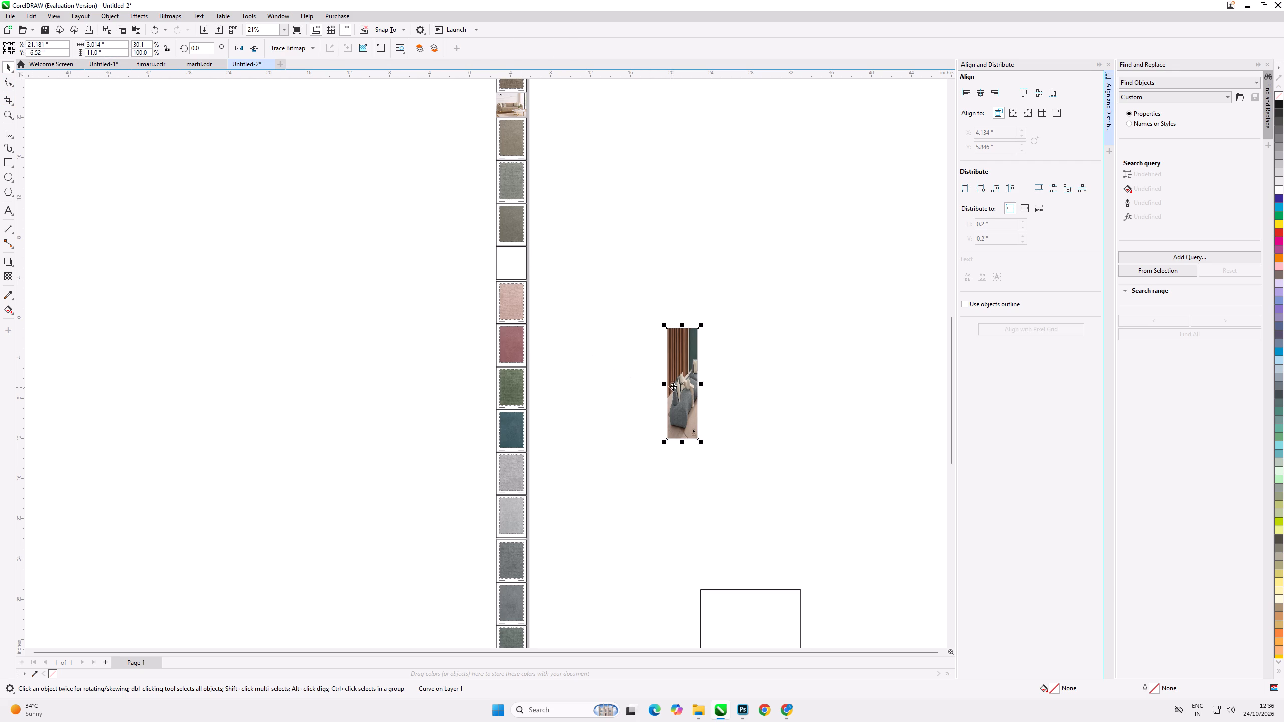
left_click_drag(115, 54, 0, 60)
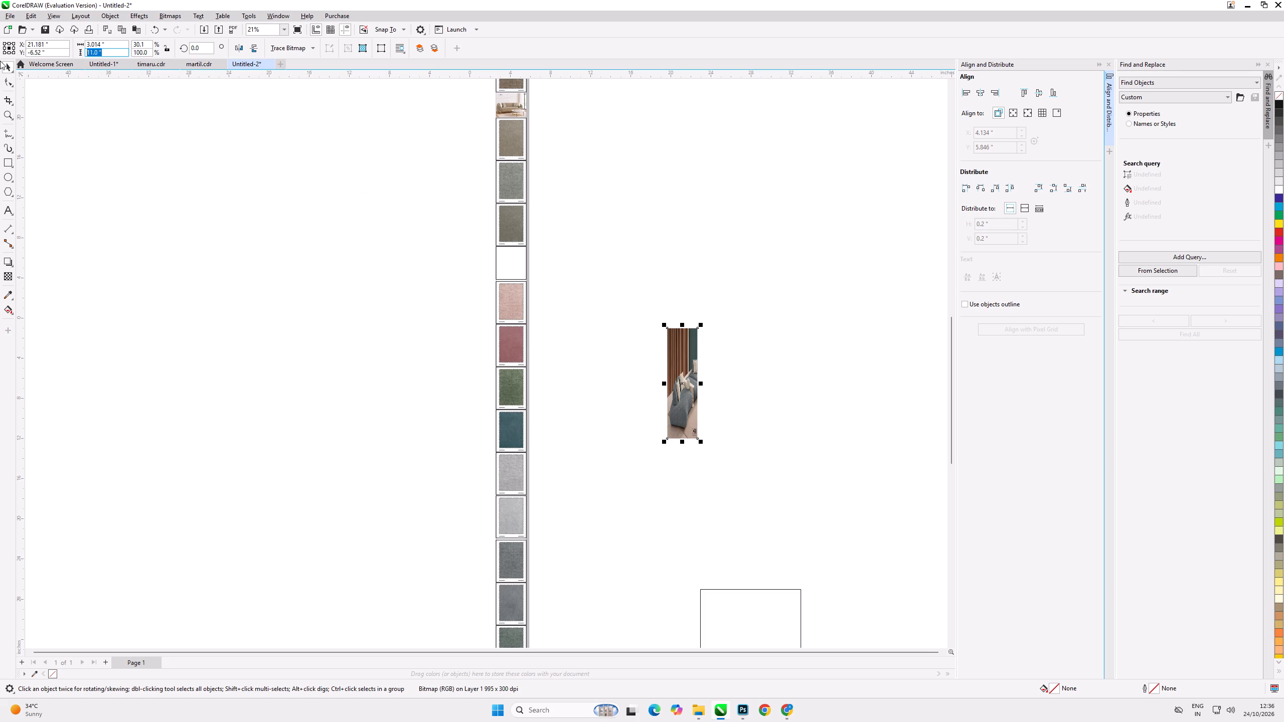
key("ctrl+v")
key("Return")
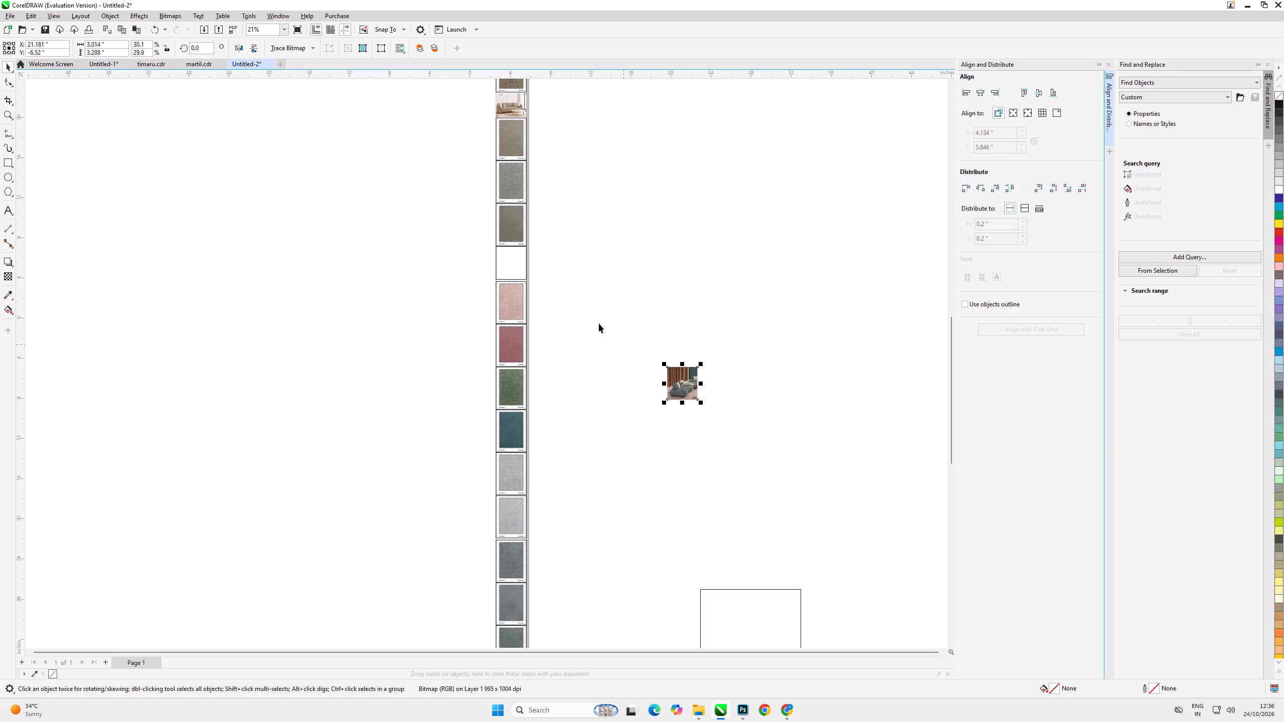
Align the 03 back sofa image with the blank frame above the pink swatch page, centred horizontally and flush at the top.
left_click(513, 259, "shift")
key("c")
key("t")
left_click(646, 300)
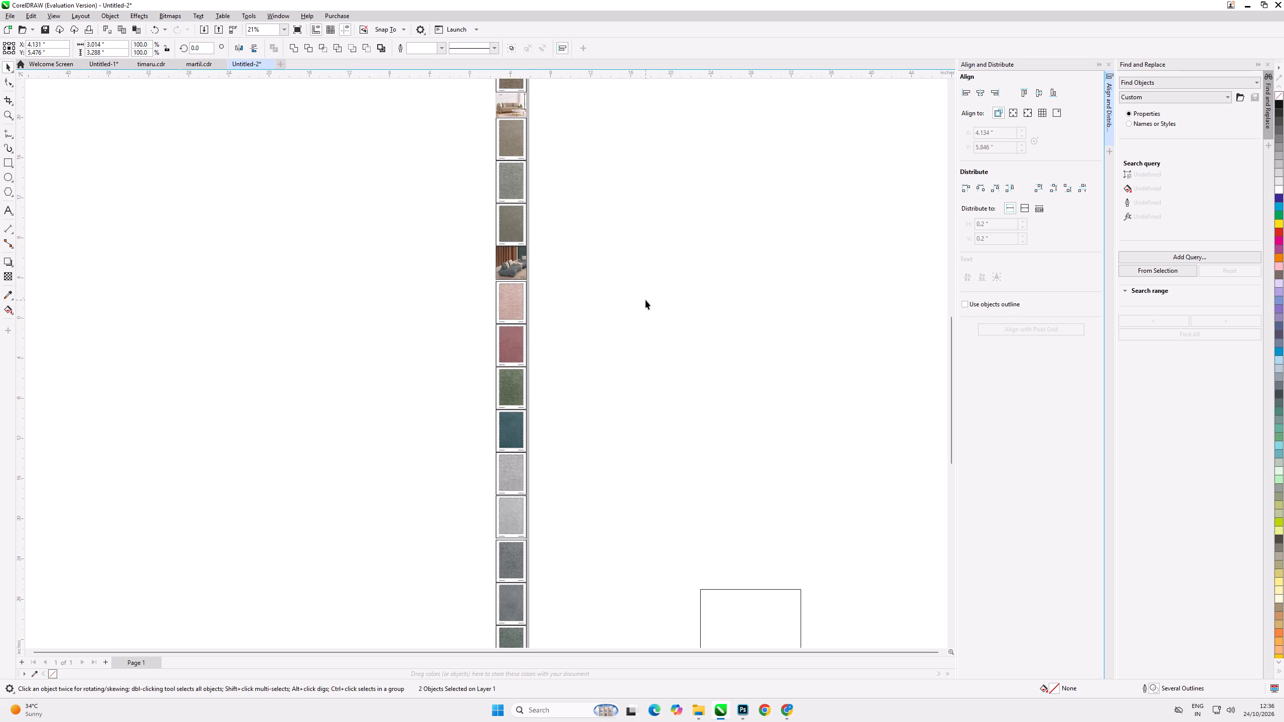
scroll(506, 247, "up", 17)
scroll(576, 414, "up", 4)
scroll(493, 324, "down", 16)
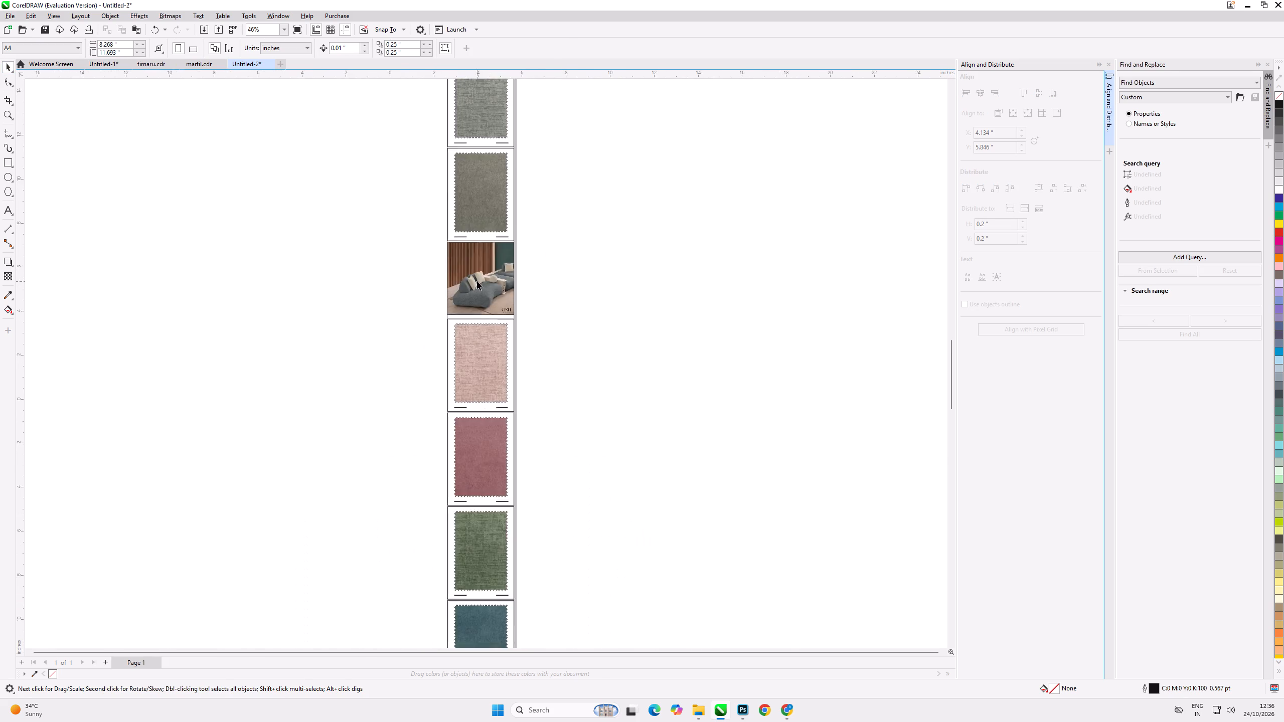
Set the width of the imported 04 back-cover artwork to 3.014", copied from the blank frame at the end of the page column.
scroll(477, 281, "down", 6)
scroll(498, 240, "down", 7)
scroll(612, 476, "up", 5)
left_click(615, 477)
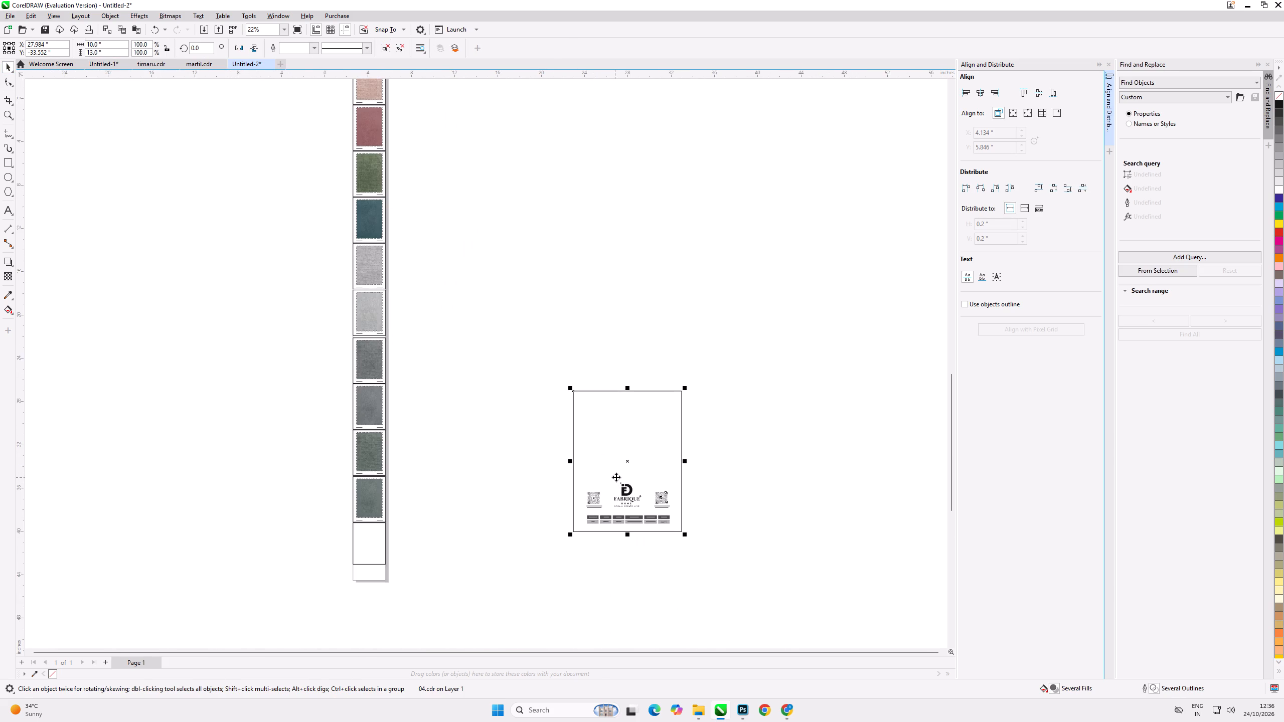
scroll(489, 257, "down", 6)
left_click(433, 396)
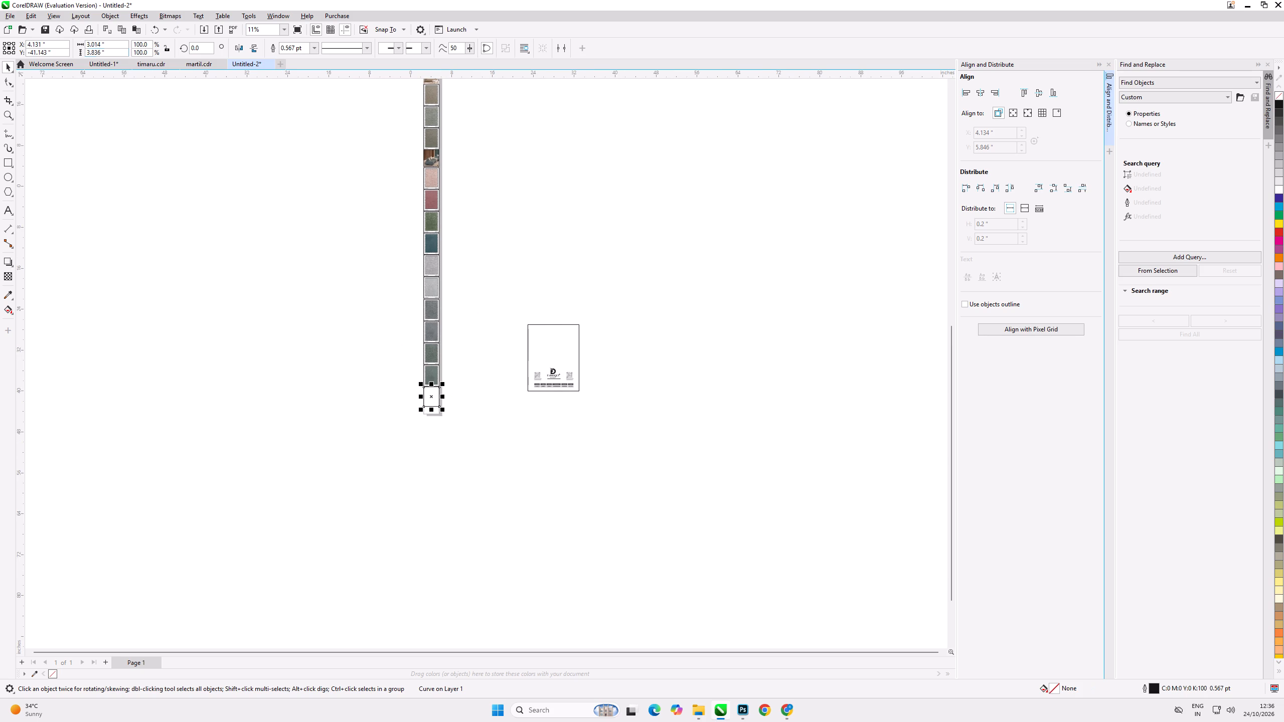
left_click_drag(117, 43, 0, 48)
key("ctrl+c")
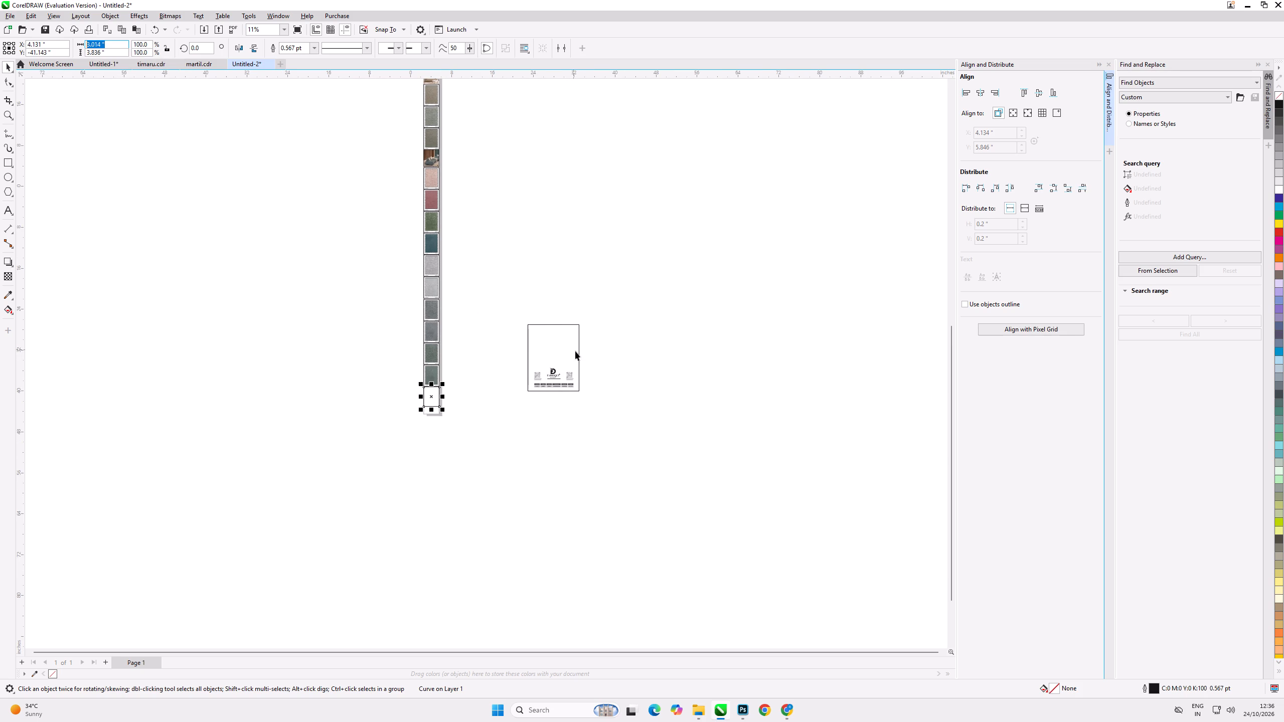
left_click(574, 352)
left_click_drag(116, 46, 0, 50)
key("ctrl+v")
key("Return")
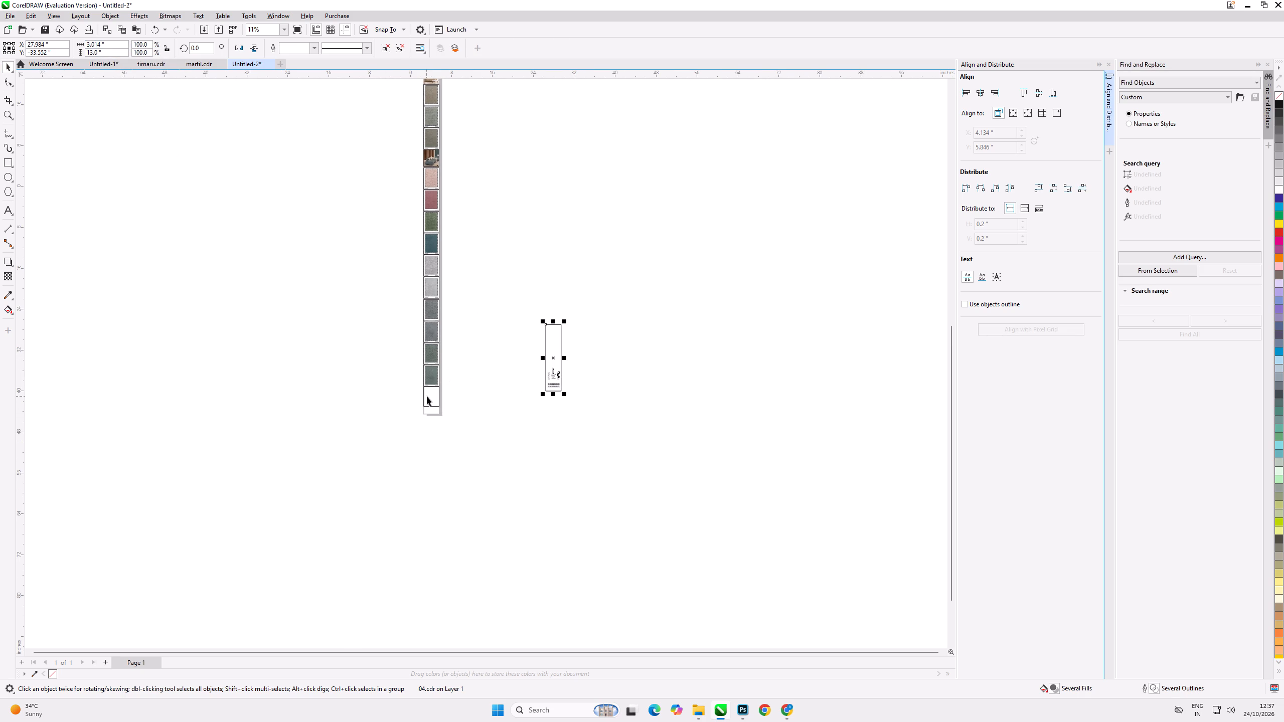
Set the 04 back-cover artwork's height to 3.836", copied from the same end frame.
left_click(427, 396)
left_click_drag(114, 51, 0, 26)
key("ctrl+c")
left_click(553, 360)
left_click_drag(106, 52, 0, 47)
key("ctrl+v")
key("Return")
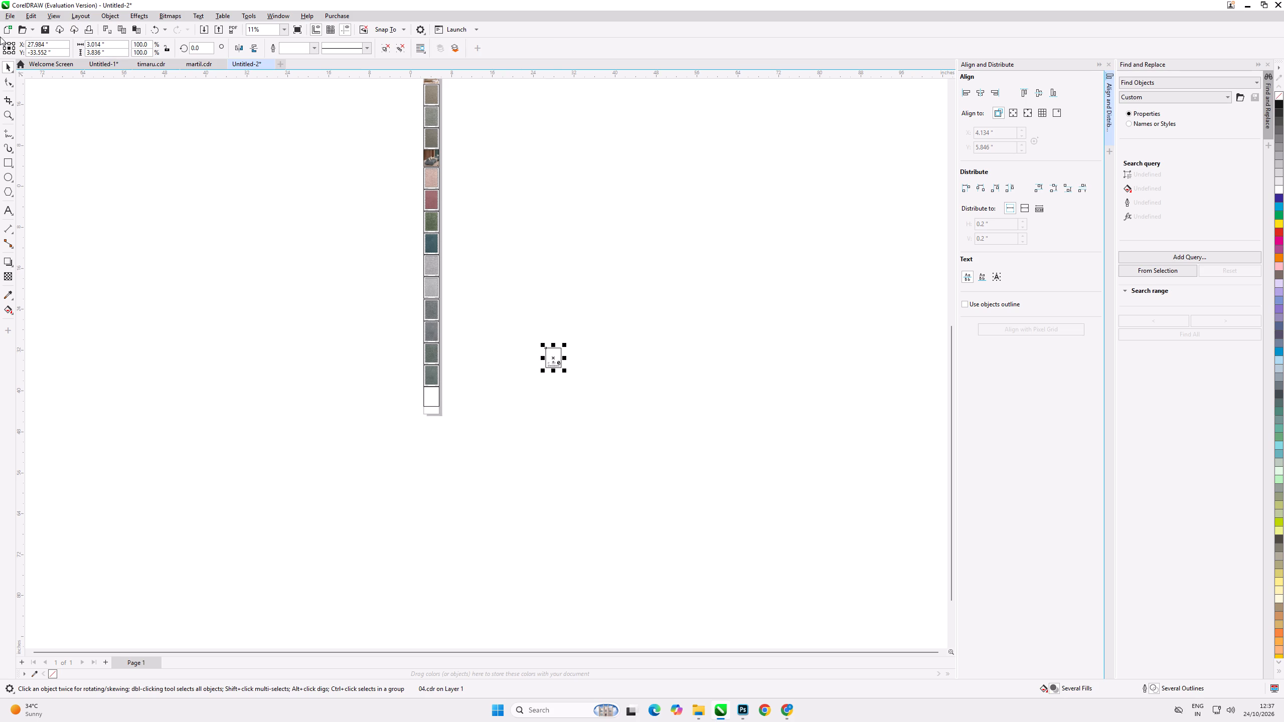
Align the 04 back-cover artwork with the blank frame at the column's end, centred horizontally and flush at the top.
left_click(428, 400, "shift")
key("c")
key("t")
left_click(566, 425)
Group all the objects of the whole catalogue page column into one group.
scroll(452, 386, "up", 2)
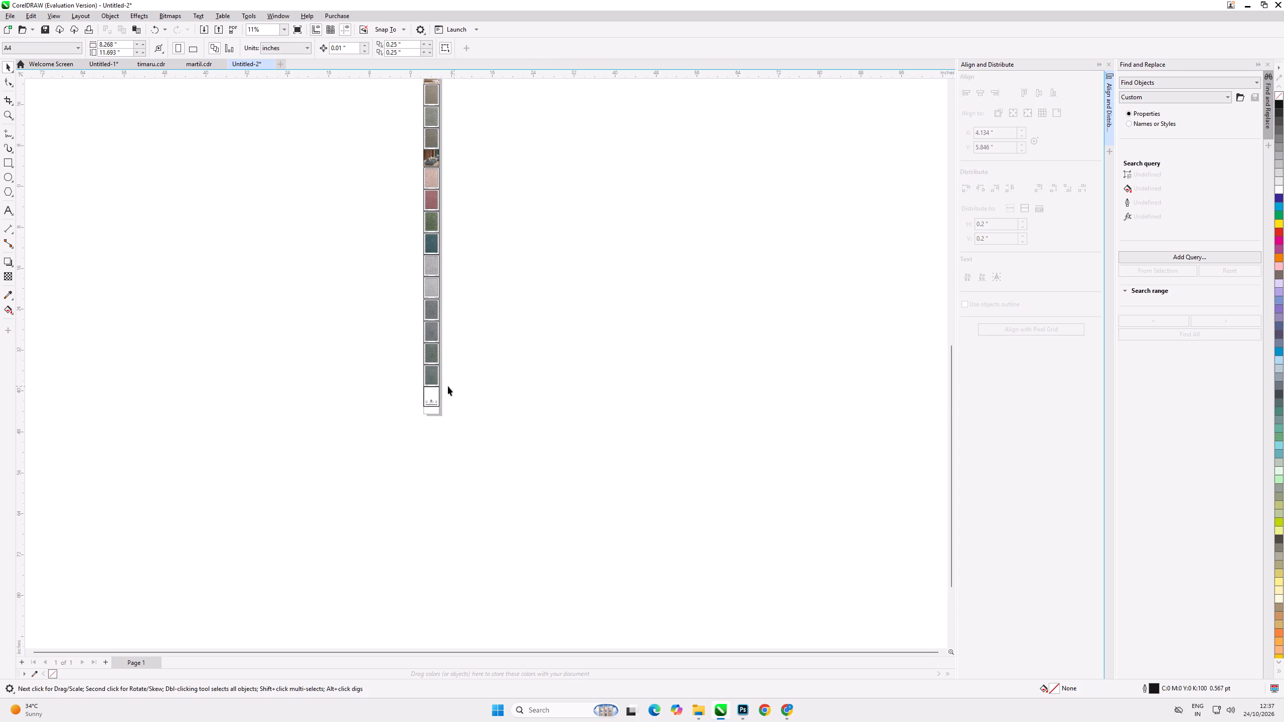
scroll(448, 386, "up", 16)
scroll(483, 469, "down", 20)
scroll(483, 469, "down", 10)
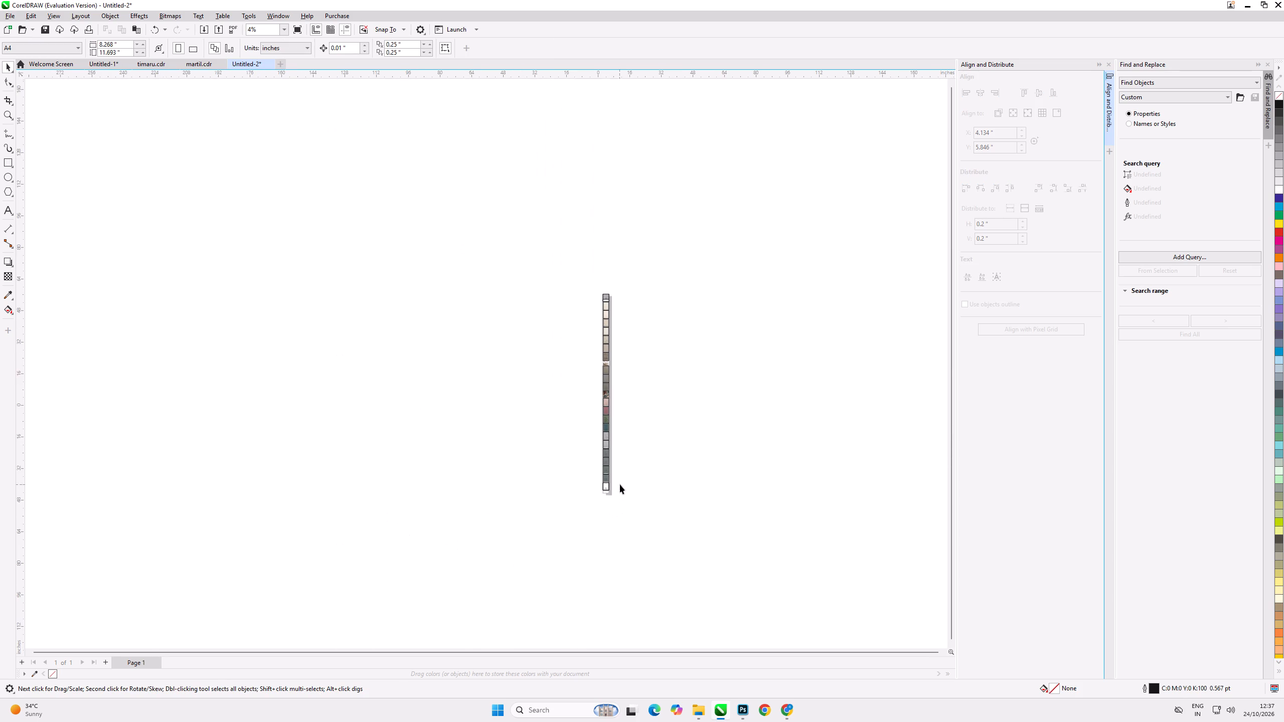
left_click_drag(555, 247, 637, 495)
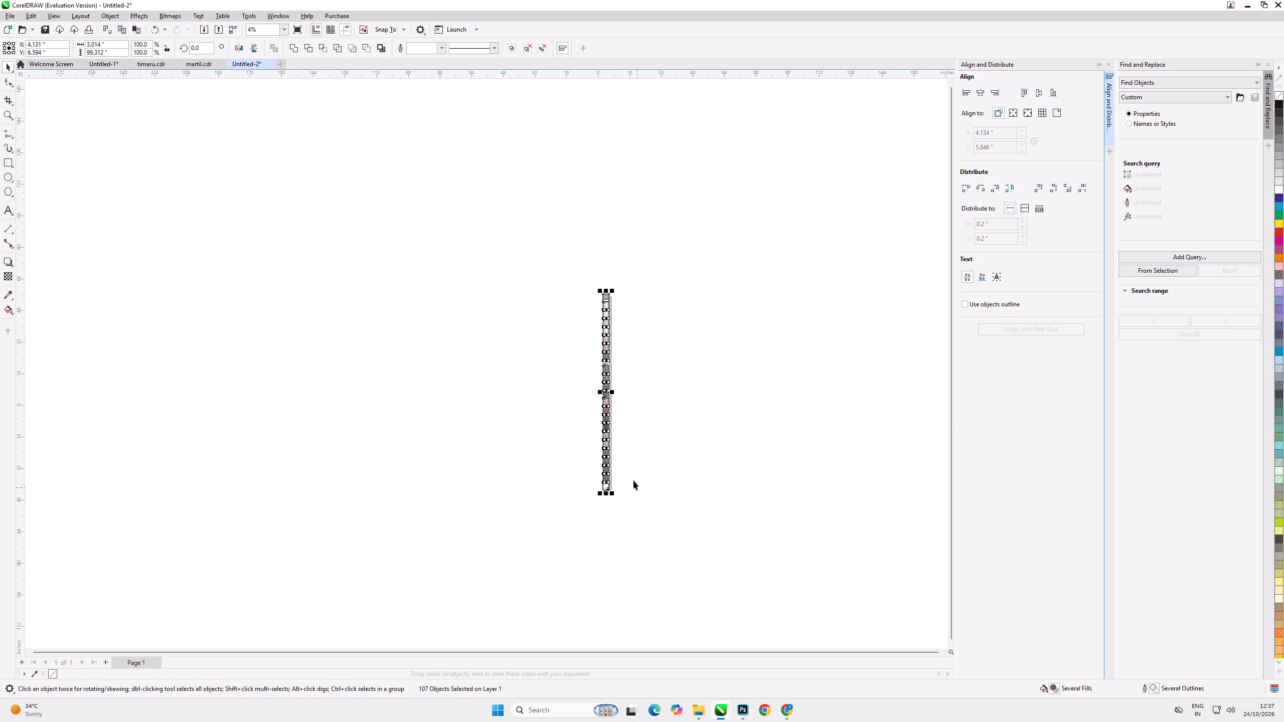
key("ctrl+g")
Set the document page width to 3.014", copied from the grouped column's width.
left_click_drag(115, 47, 112, 47)
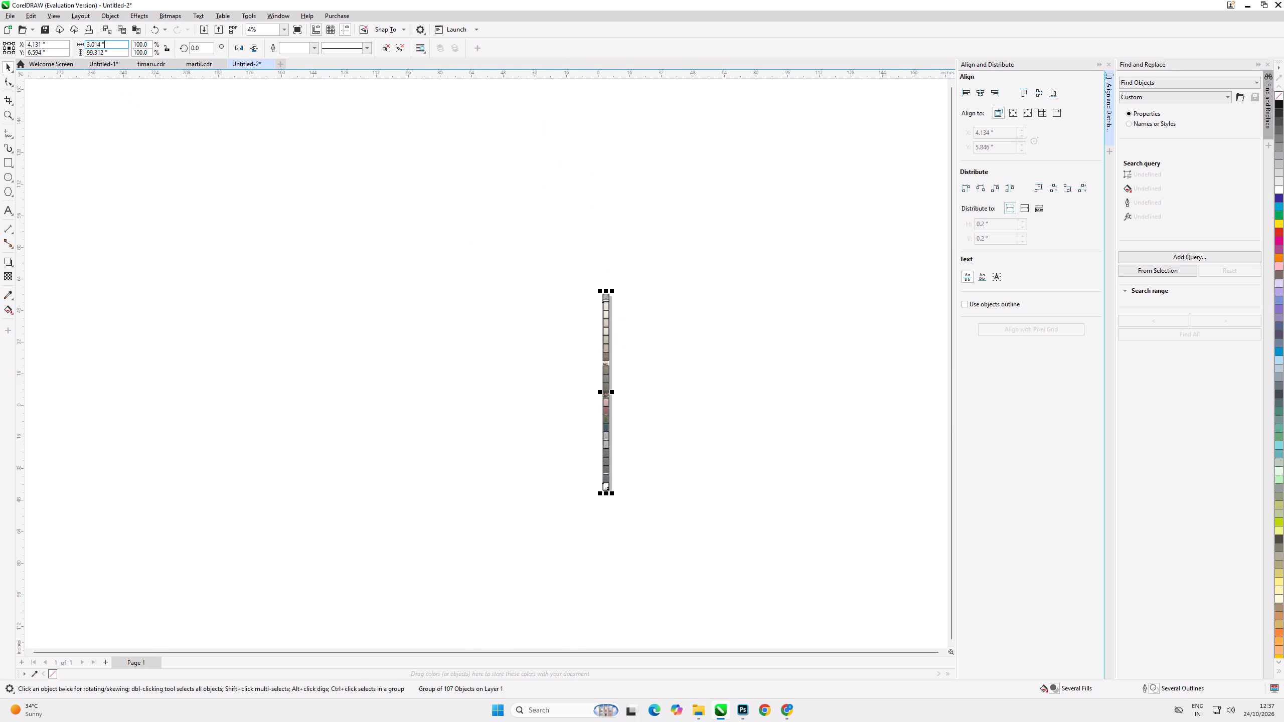
left_click_drag(112, 47, 0, 42)
key("ctrl+c")
left_click(491, 272)
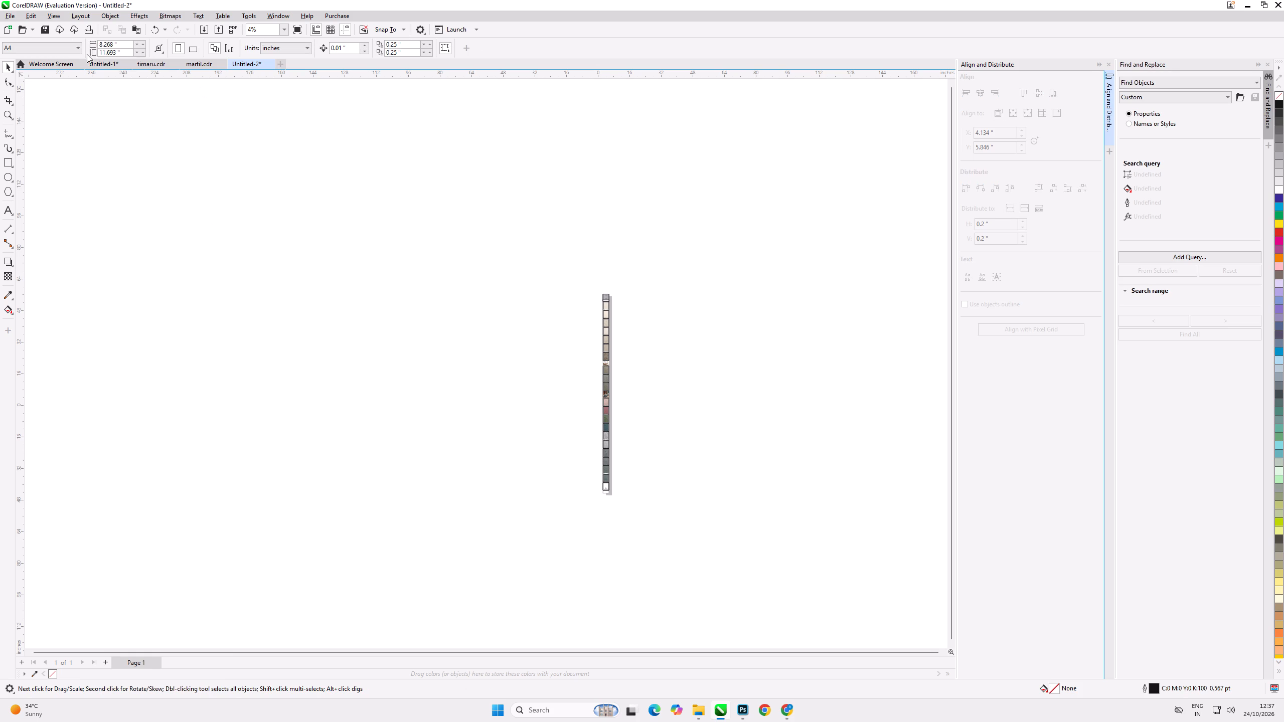
left_click_drag(122, 44, 0, 49)
key("ctrl+v")
key("Return")
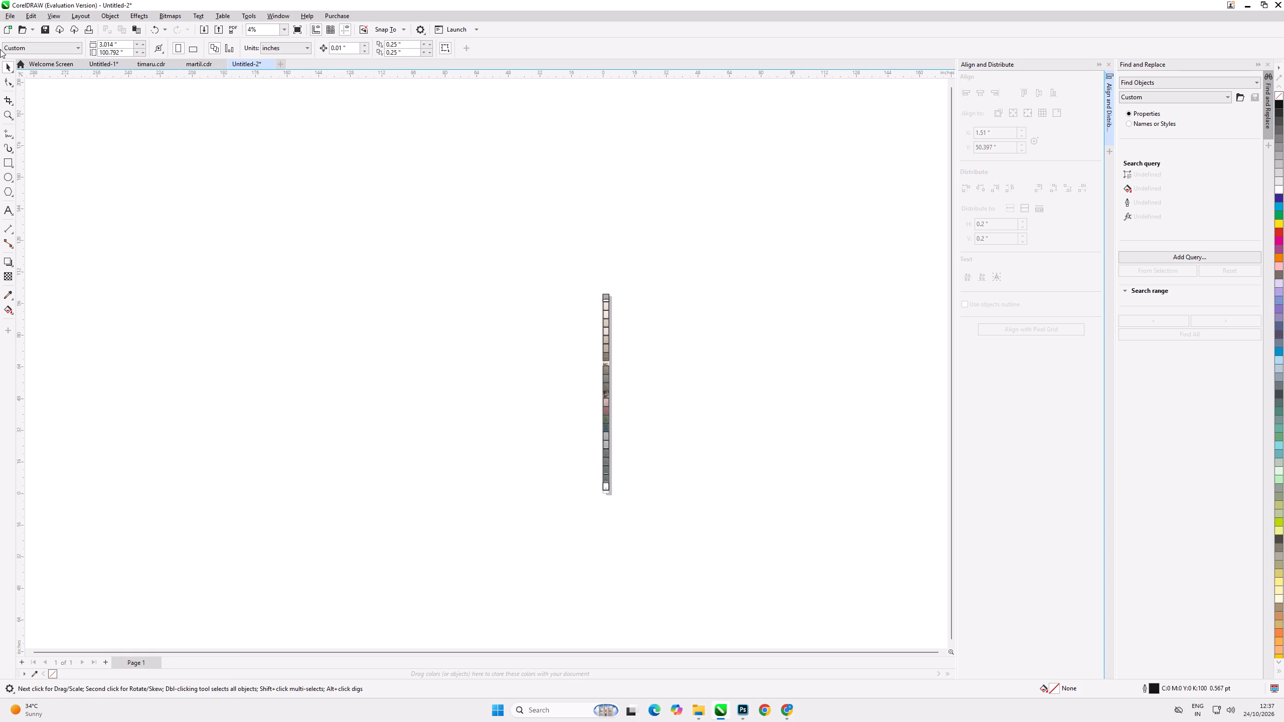
Set the document page height to 99.312", copied from the grouped column's height.
left_click(606, 298)
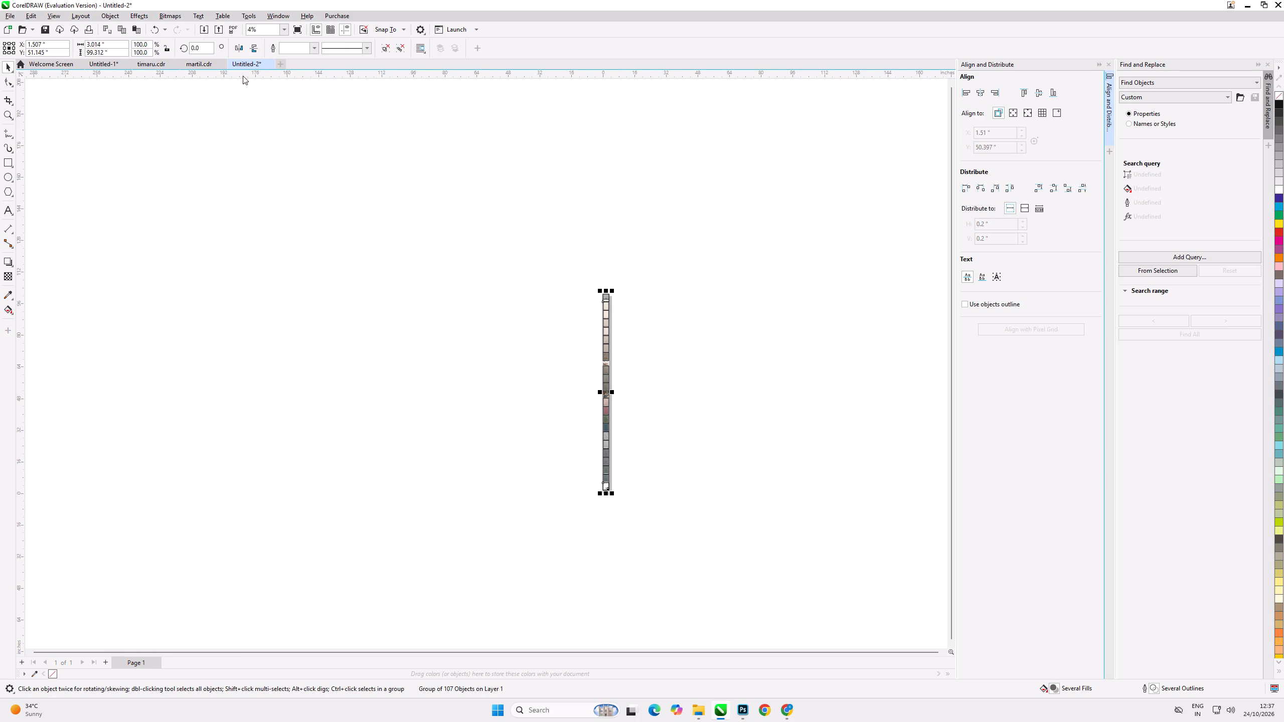
left_click_drag(123, 53, 0, 7)
key("ctrl+c")
left_click(376, 209)
left_click_drag(126, 53, 0, 53)
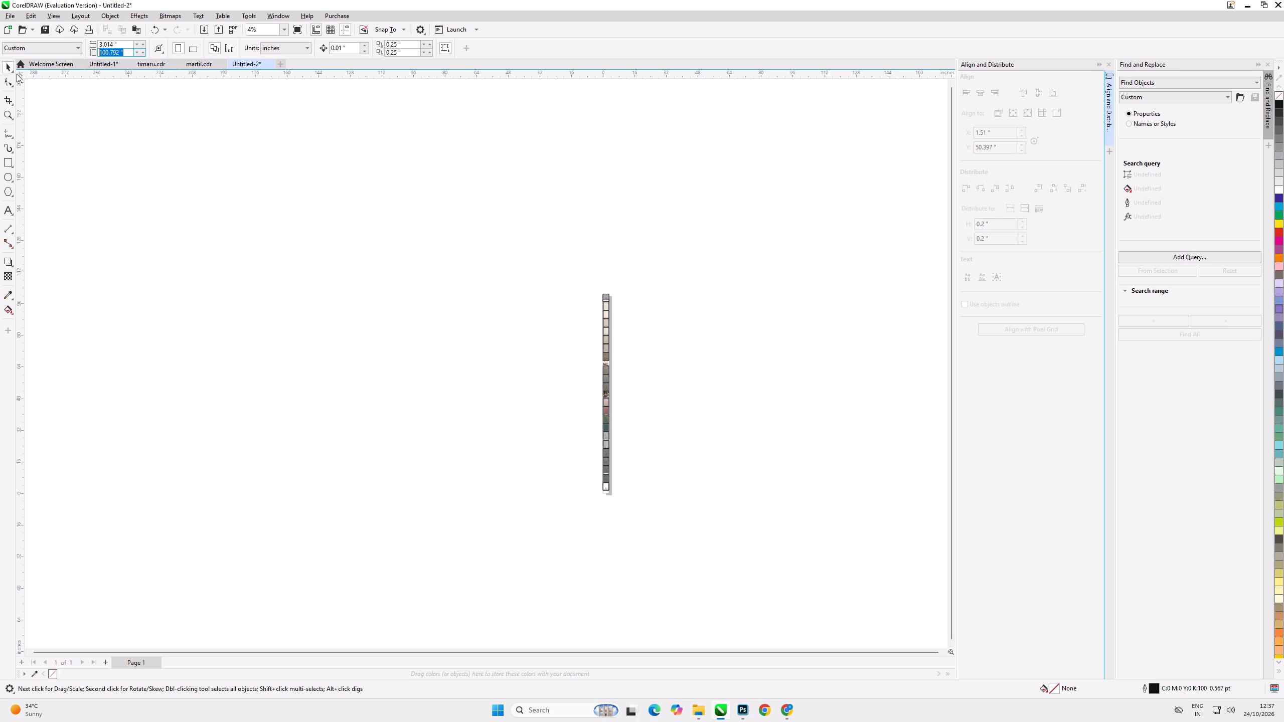
key("ctrl+v")
key("Return")
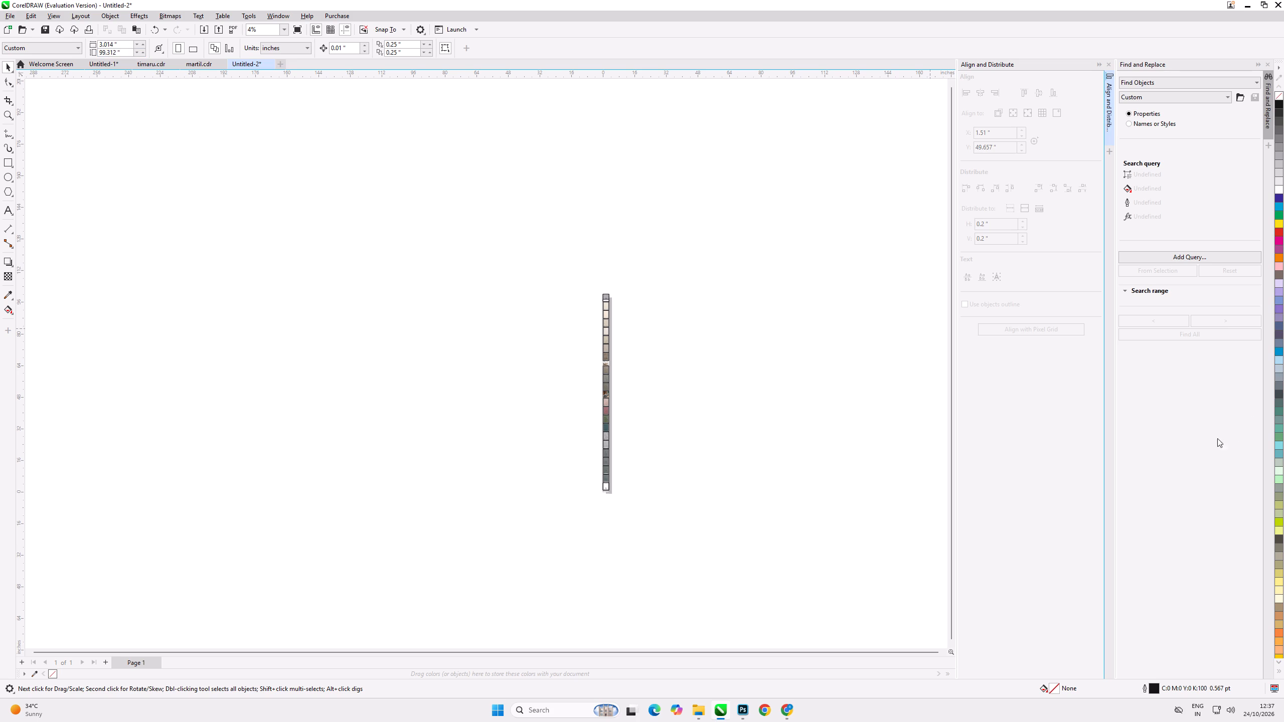
Centre the grouped catalogue column on the page.
scroll(1159, 447, "up", 5)
scroll(698, 359, "down", 6)
scroll(665, 350, "up", 12)
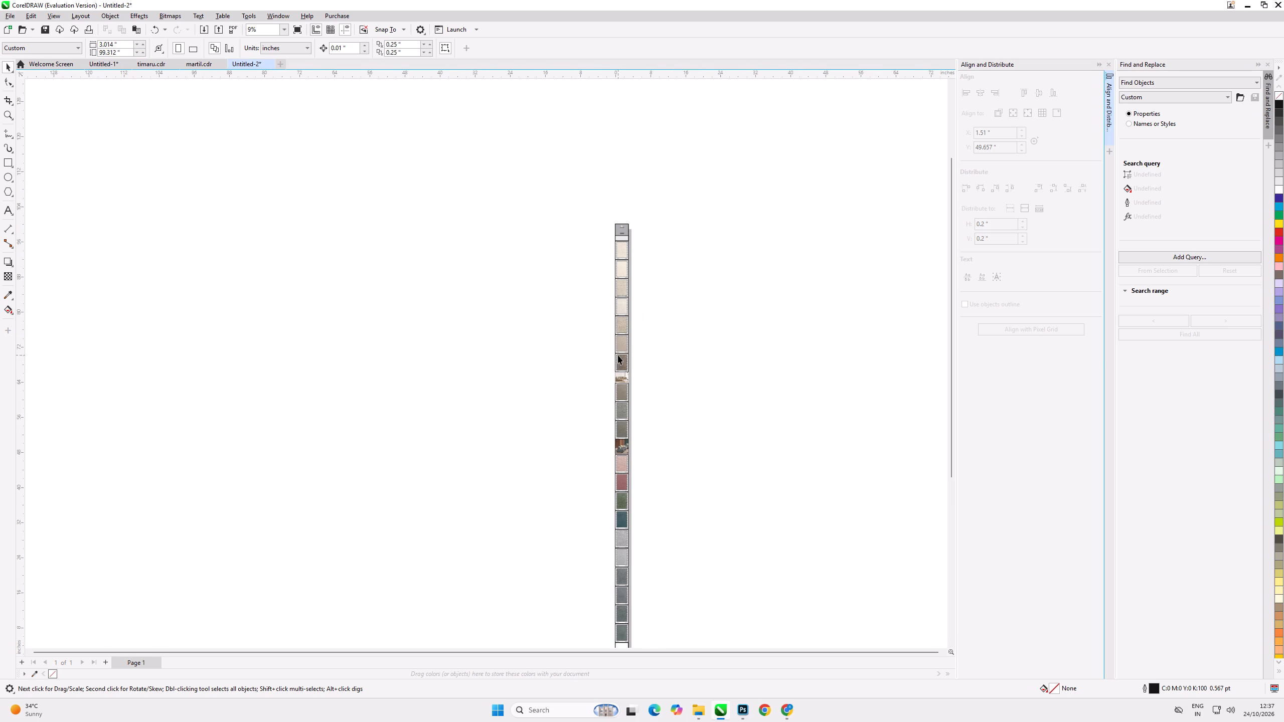
left_click(620, 354)
key("p")
left_click(742, 410)
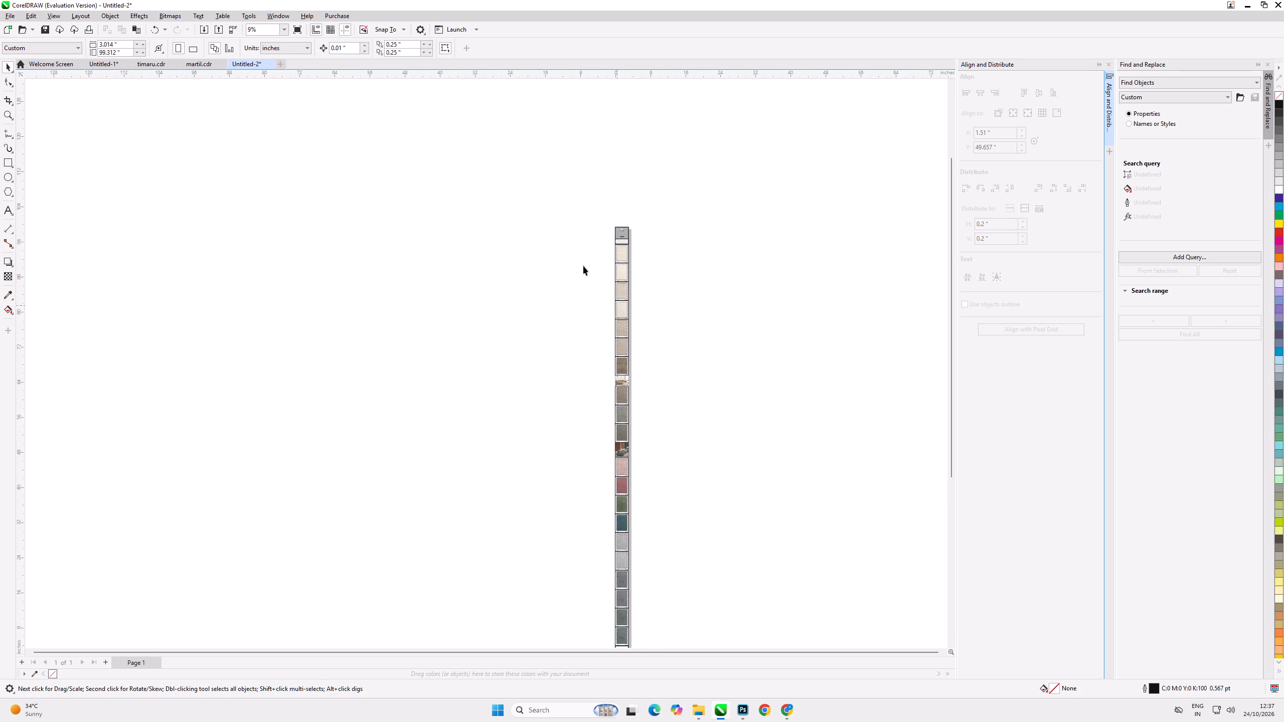
Save the drawing as osh in CDR format in the nirmala CDR folder.
scroll(564, 224, "down", 7)
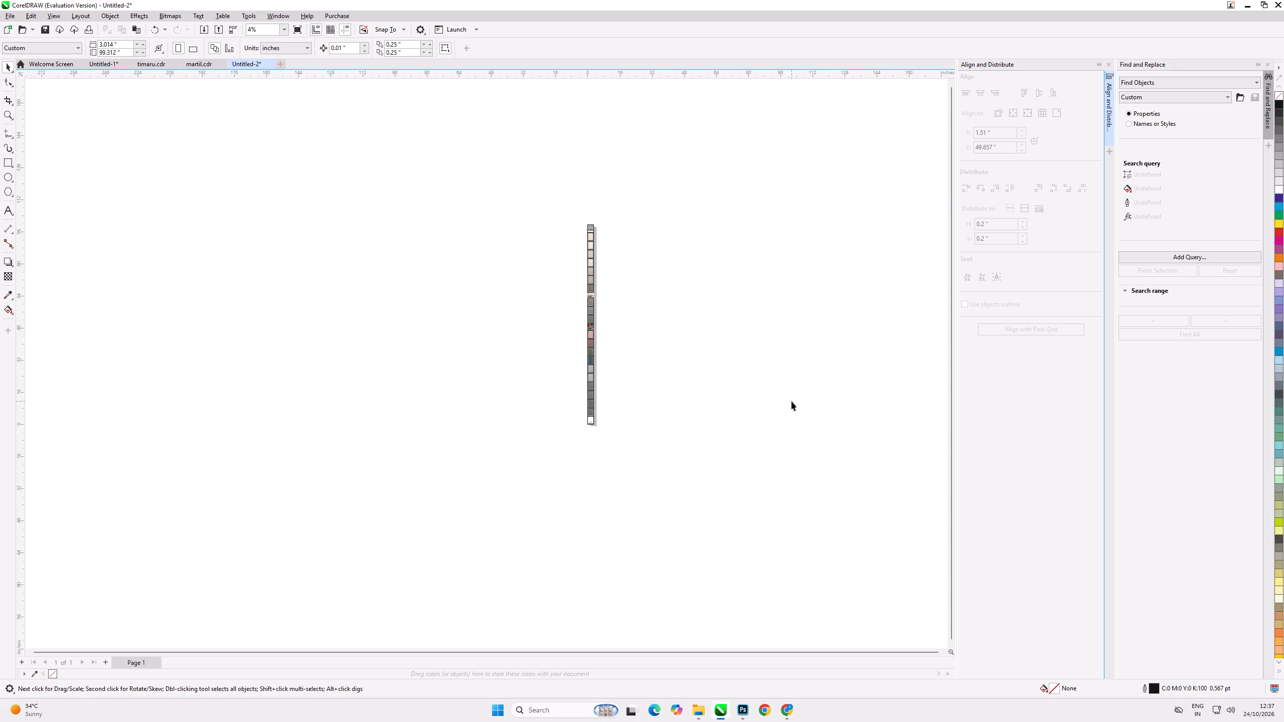
key("ctrl+s")
scroll(154, 308, "up", 7)
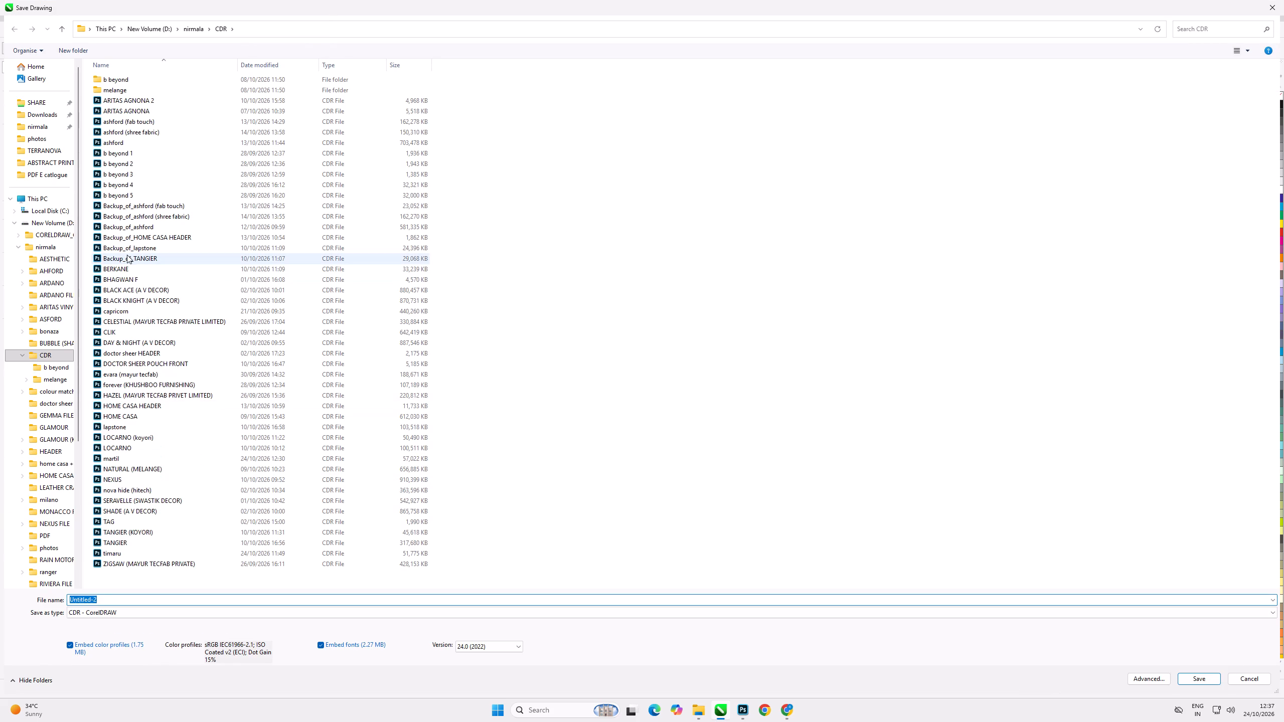
key("BackSpace")
type("osh")
key("Return")
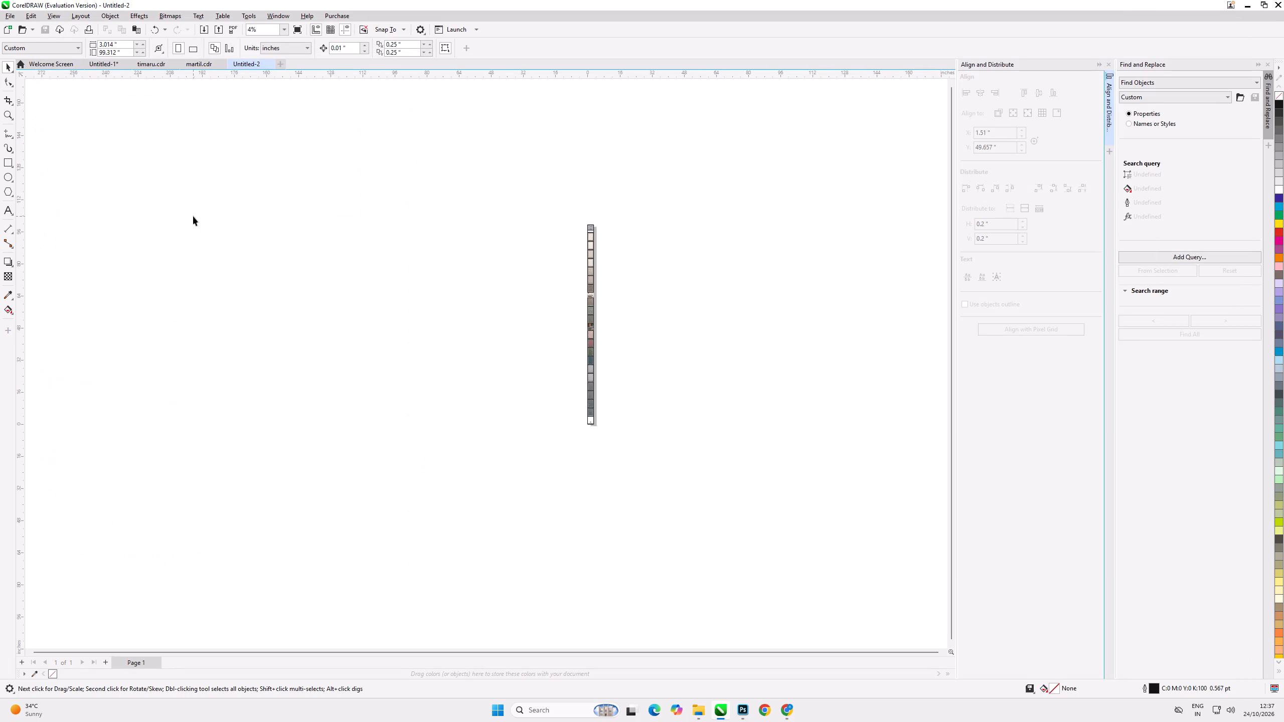
Export the catalogue as a PDF named osh to the nirmala PDF folder with the default PDF settings.
key("ctrl+e")
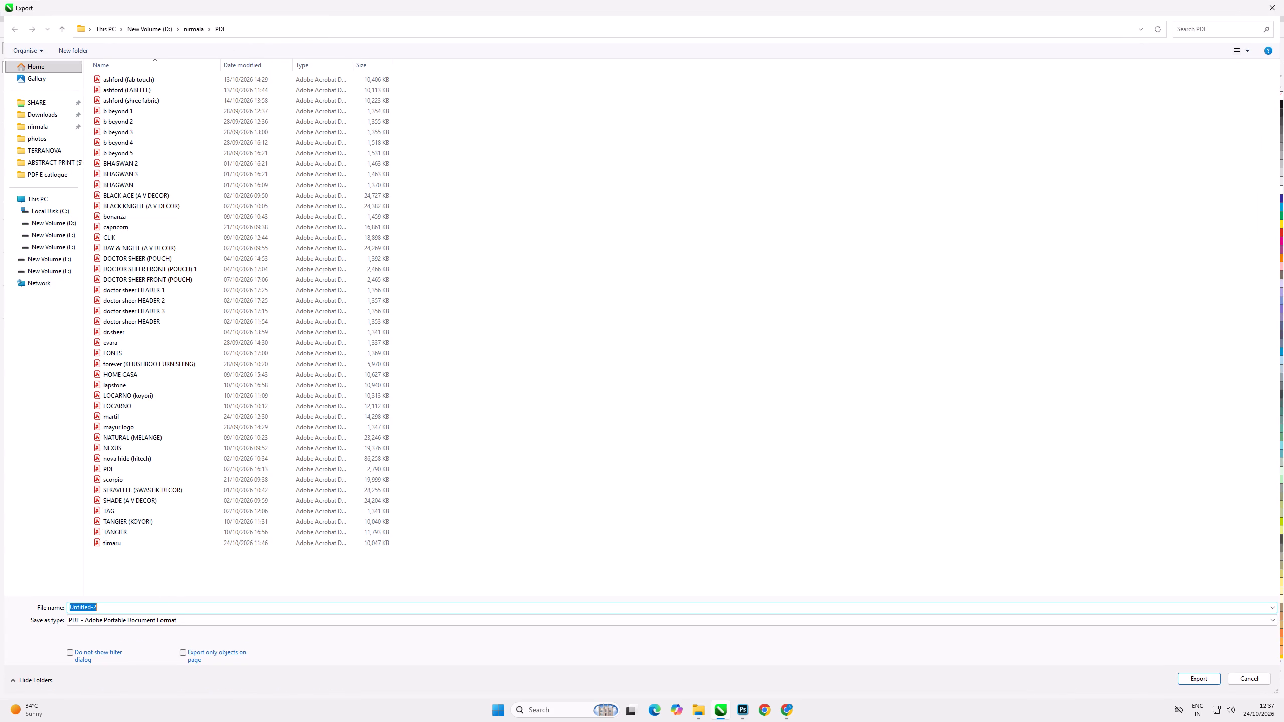
key("BackSpace")
type("osh")
key("Return")
key("Return")
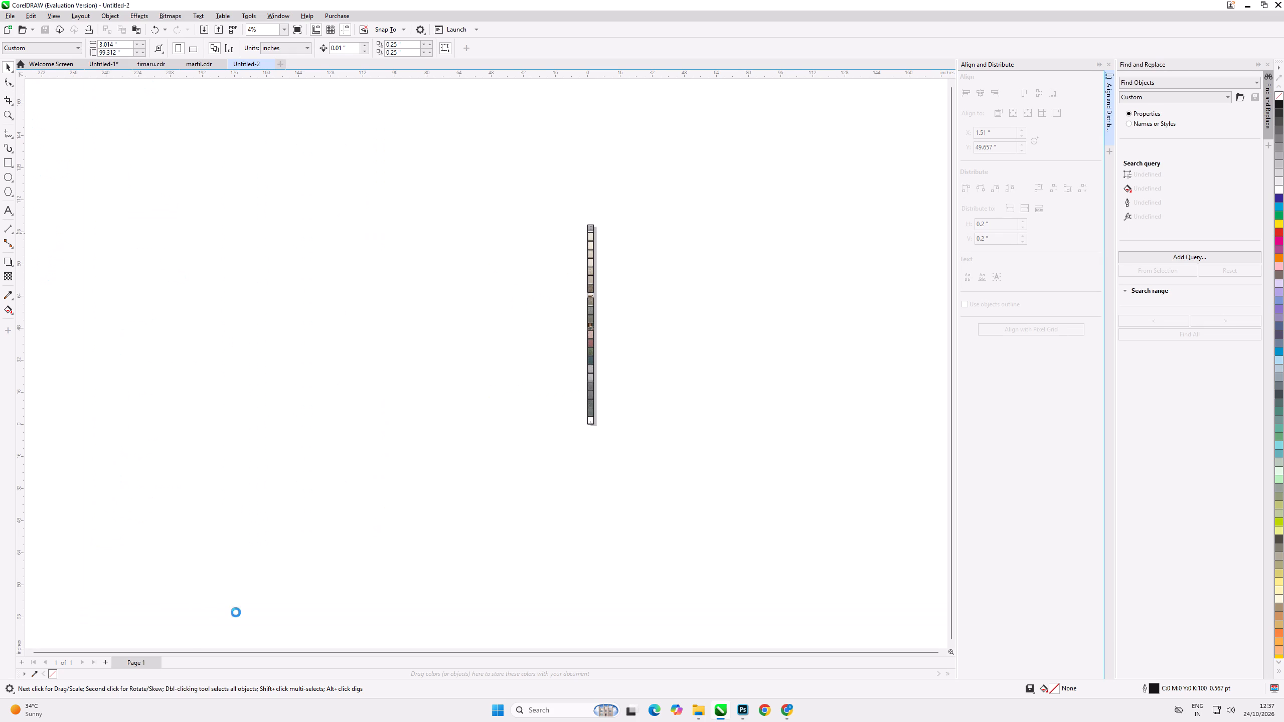
left_click_drag(522, 174, 633, 464)
left_click(763, 368)
Open the exported osh PDF from the nirmala PDF folder and check it from front cover to back cover.
left_click(701, 708)
left_click(665, 674)
scroll(149, 213, "up", 5)
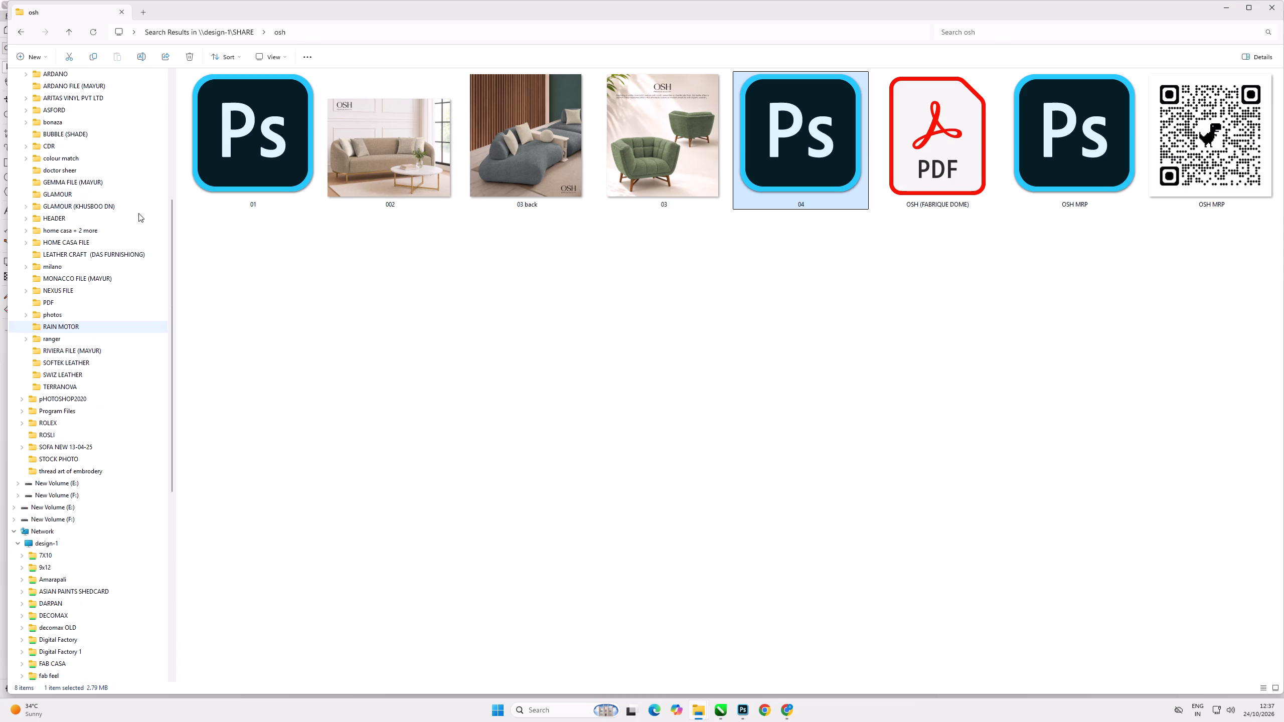
scroll(138, 213, "up", 16)
left_click(57, 185)
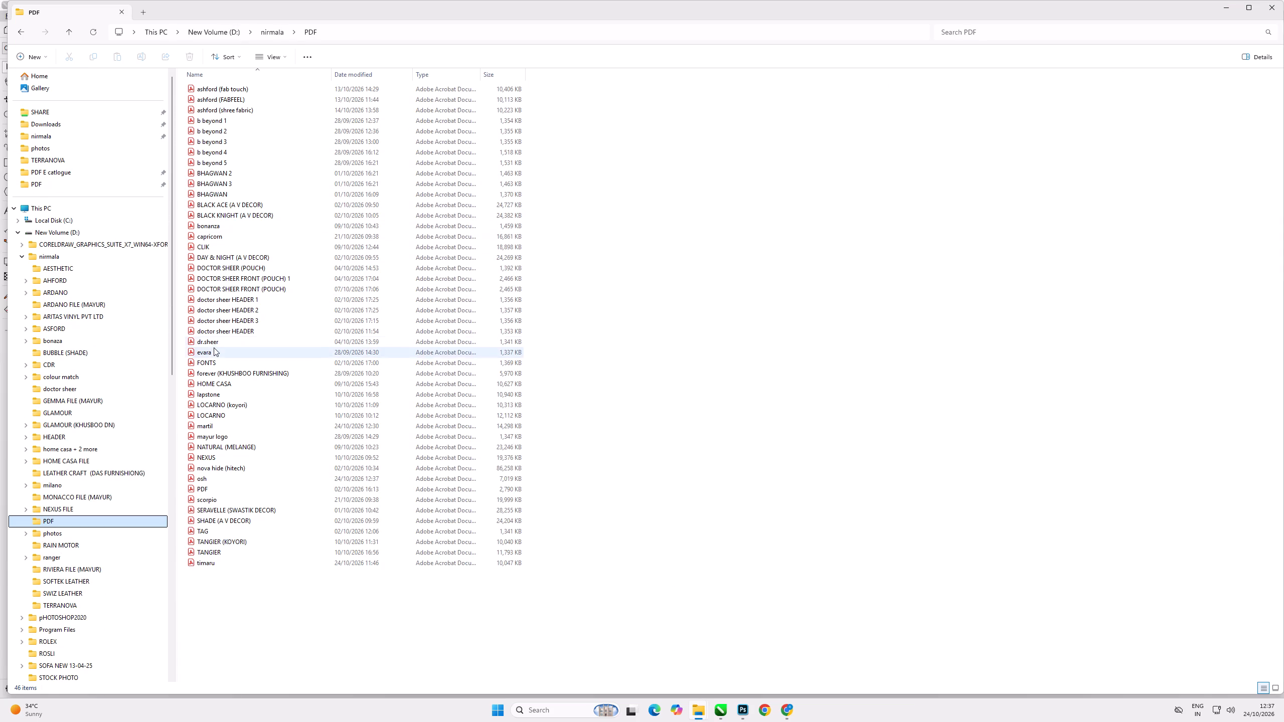
double_click(225, 481)
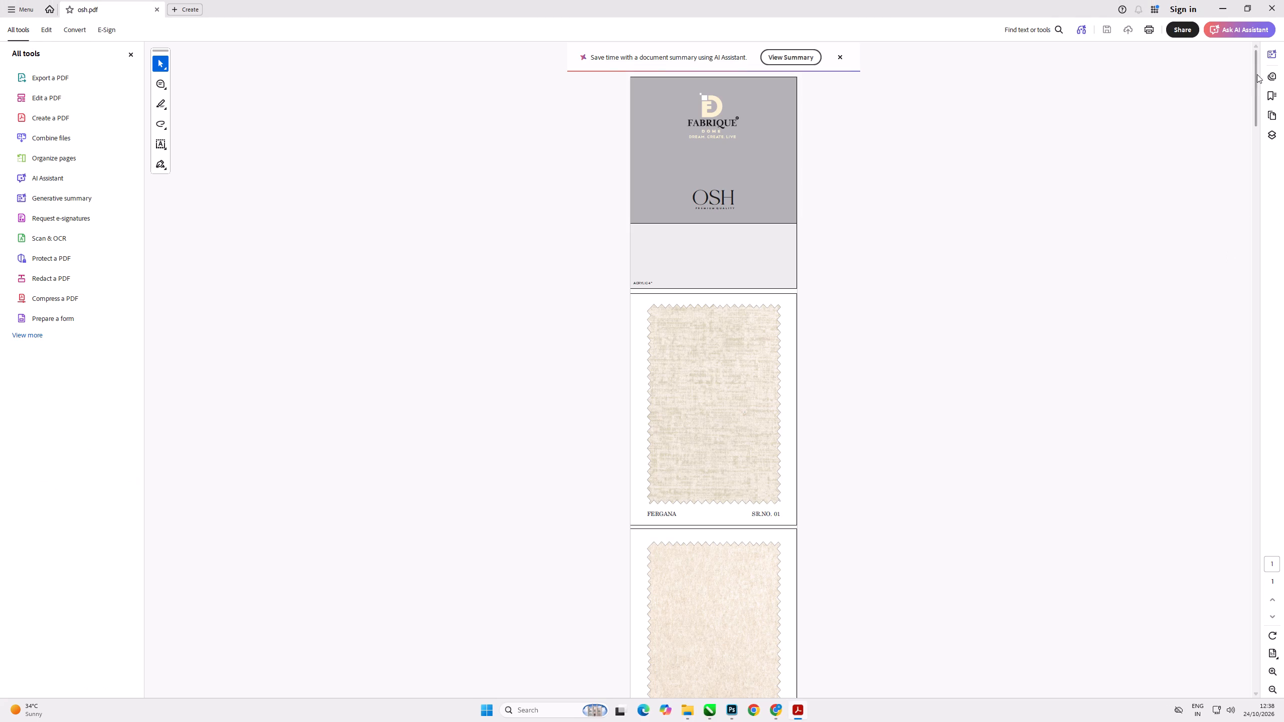
left_click_drag(1255, 94, 1242, 682)
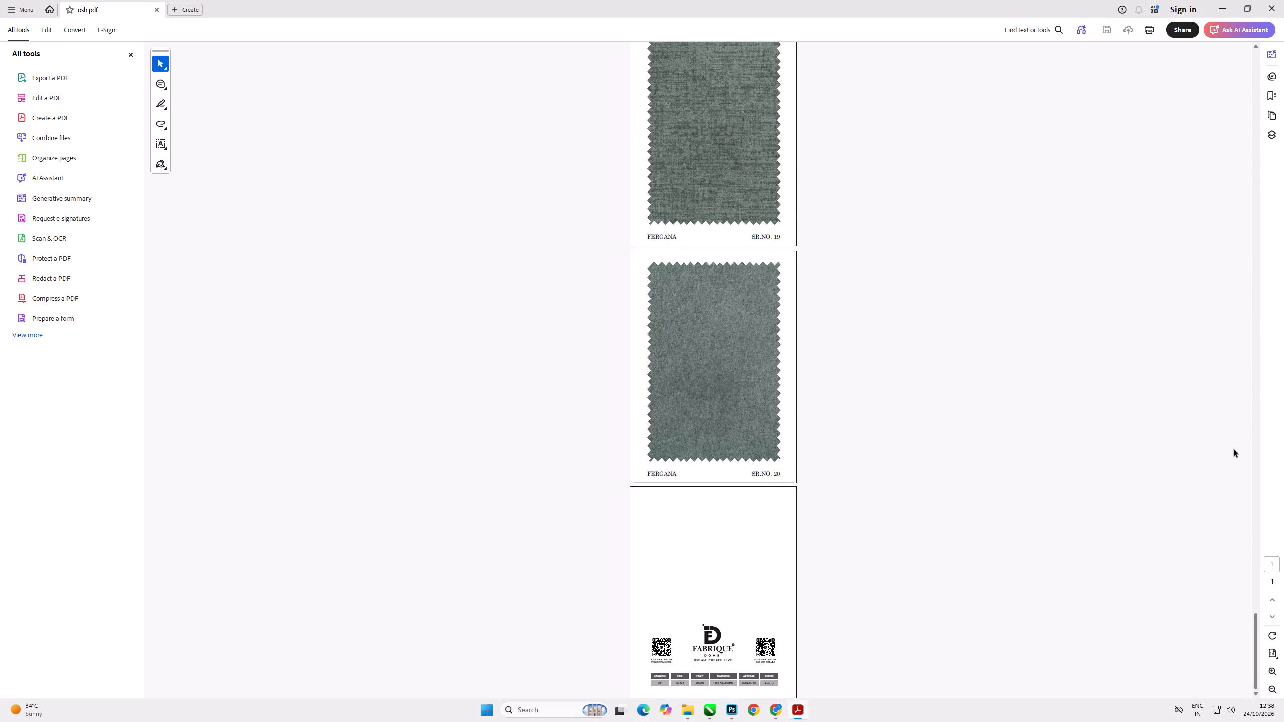
left_click(1268, 0)
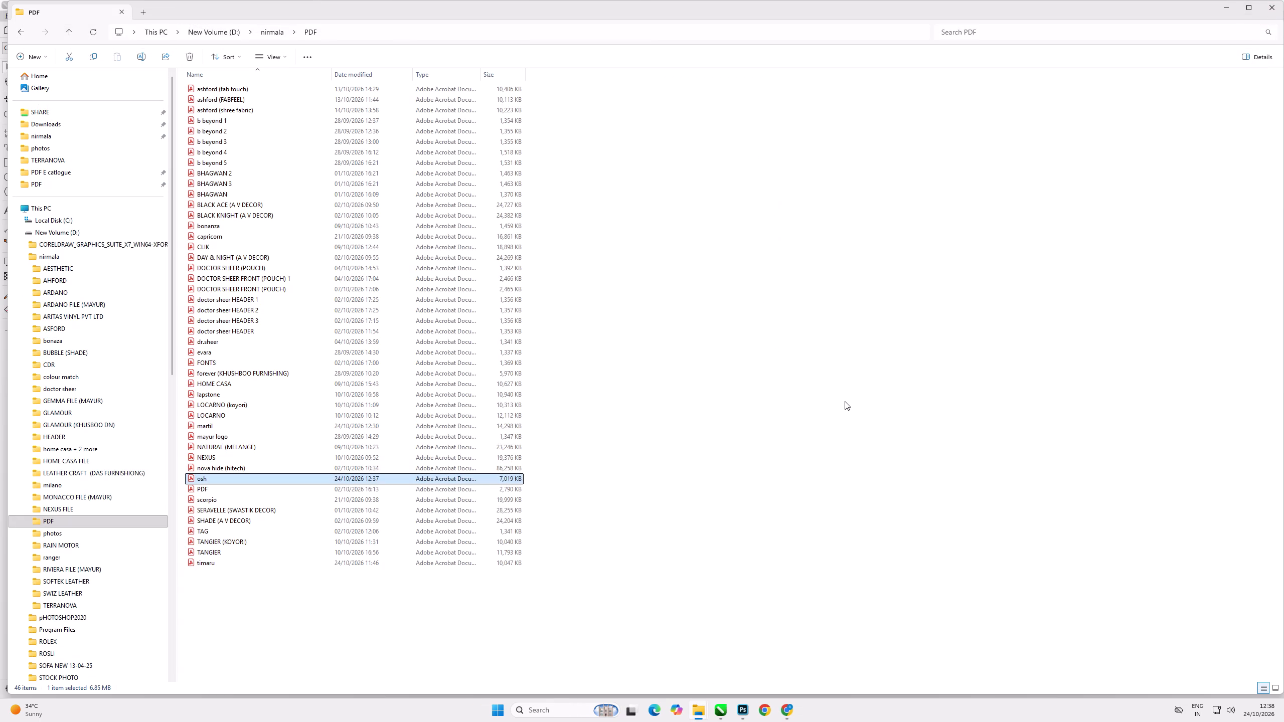
Copy the osh PDF into the PDF E catlogue folder on the SHARE network location.
key("ctrl+c")
scroll(32, 256, "up", 5)
left_click(42, 111)
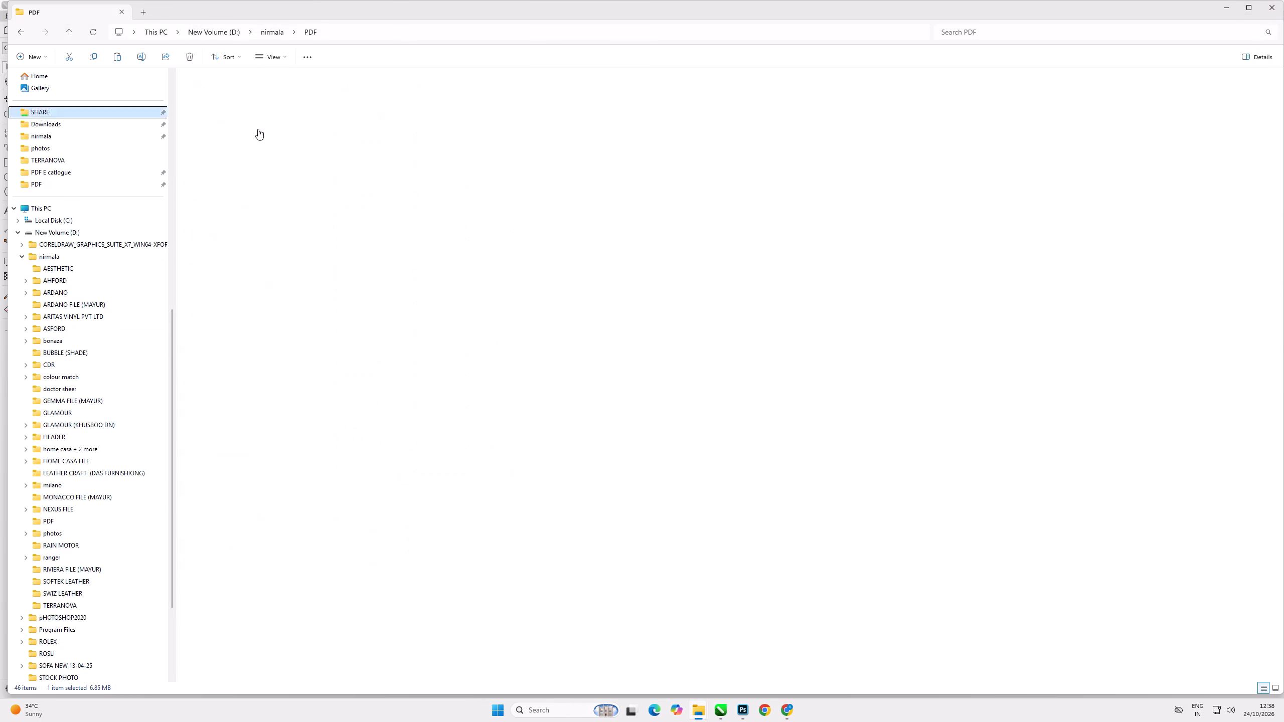
left_click(1062, 32)
type("pdf")
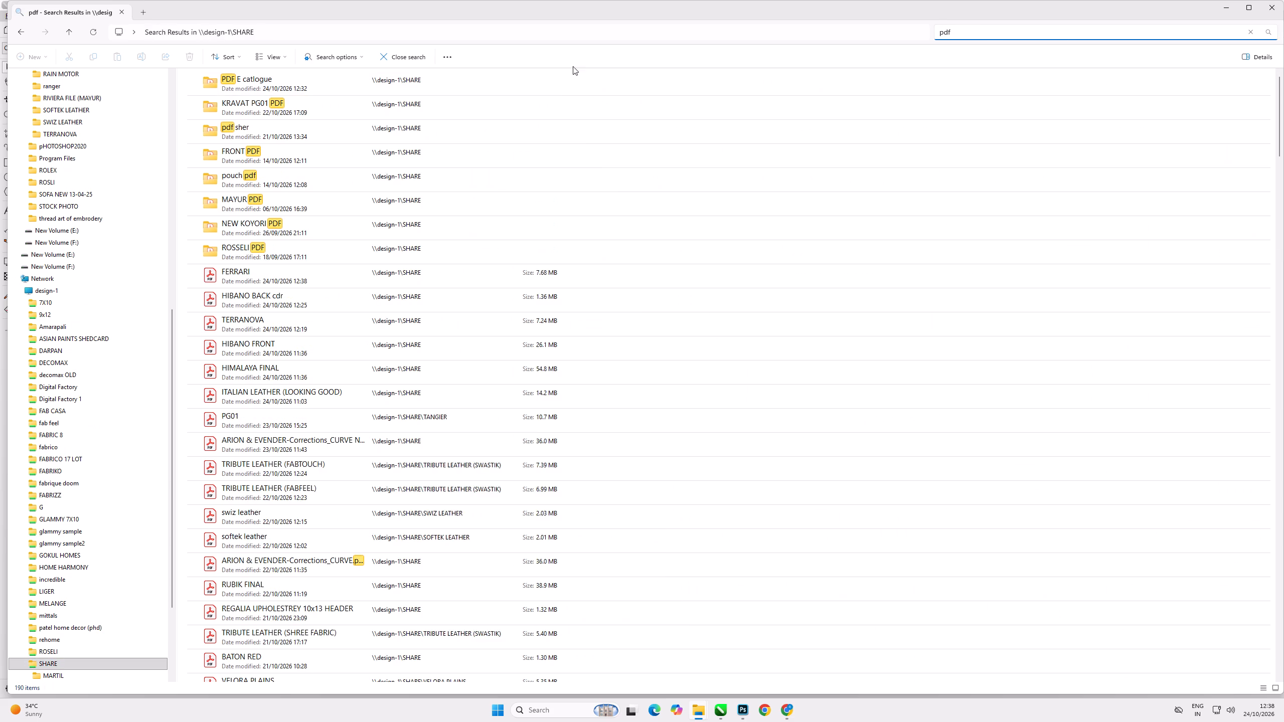
double_click(599, 84)
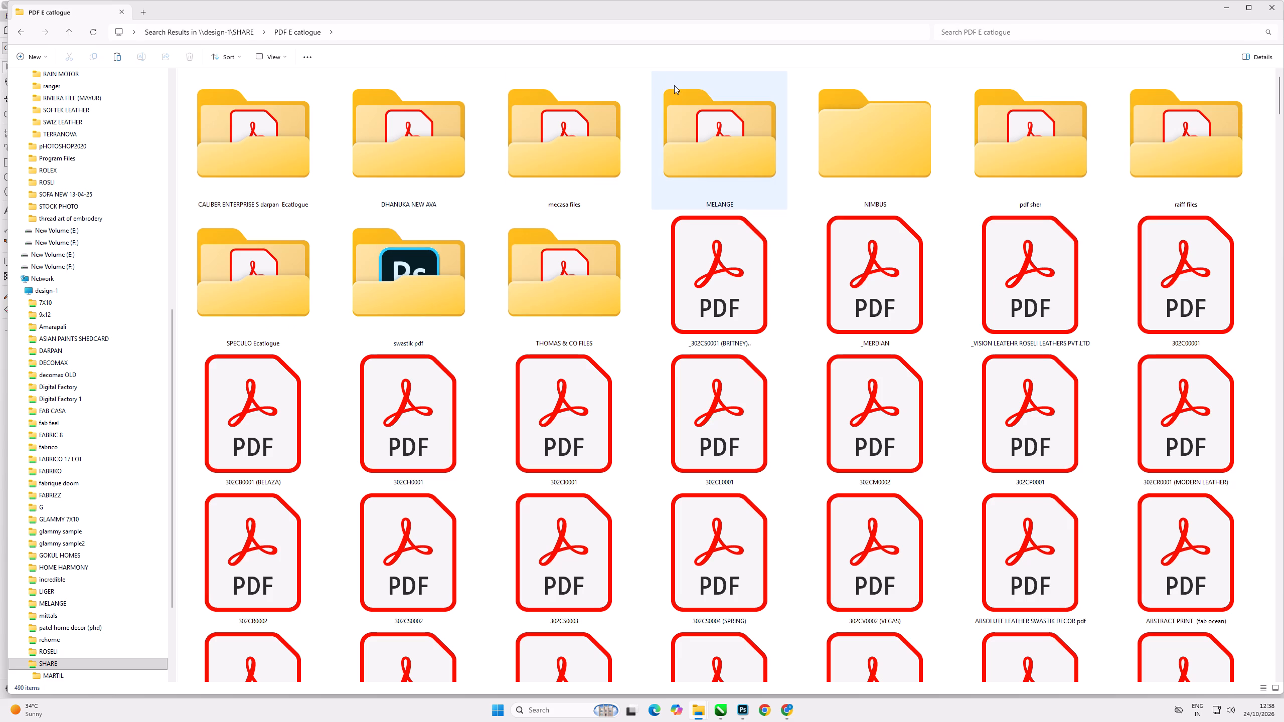
key("ctrl+v")
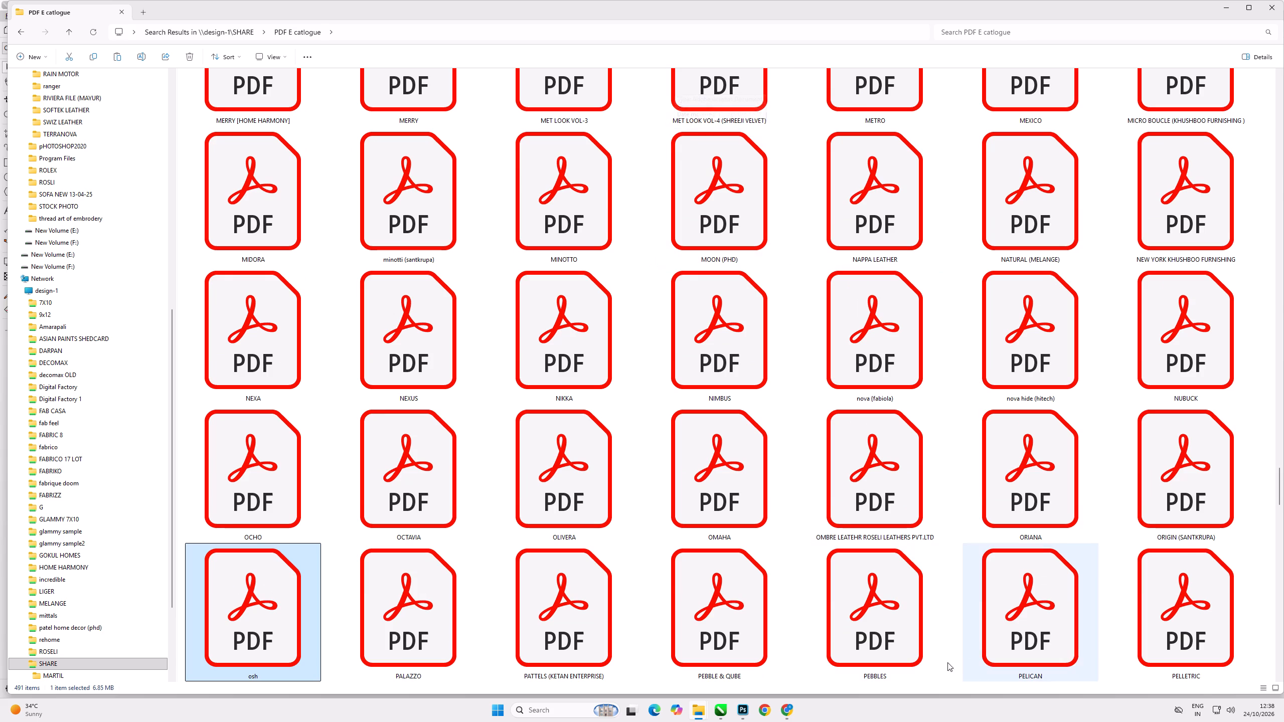
Switch to the Raj Sampler ERP in Chrome and start work on OSH E-Catalogue order RS013052 in Photo Making.
left_click(784, 716)
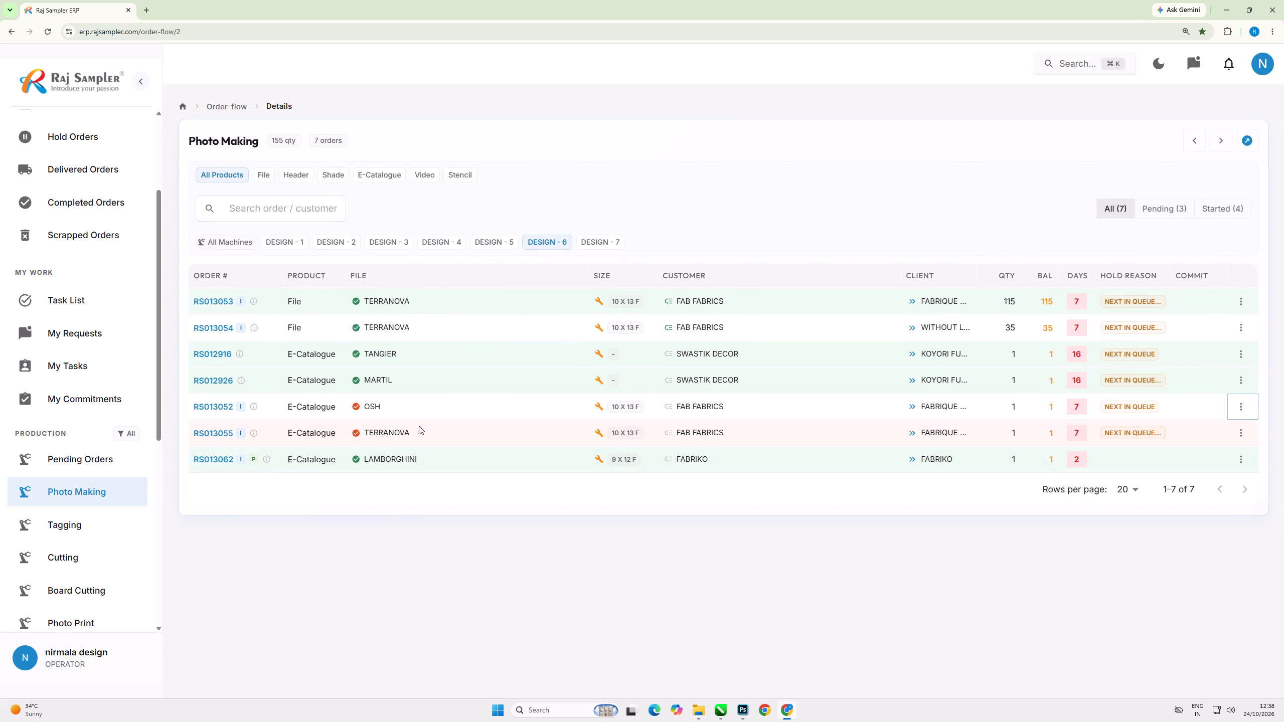
left_click(423, 412)
left_click(1238, 407)
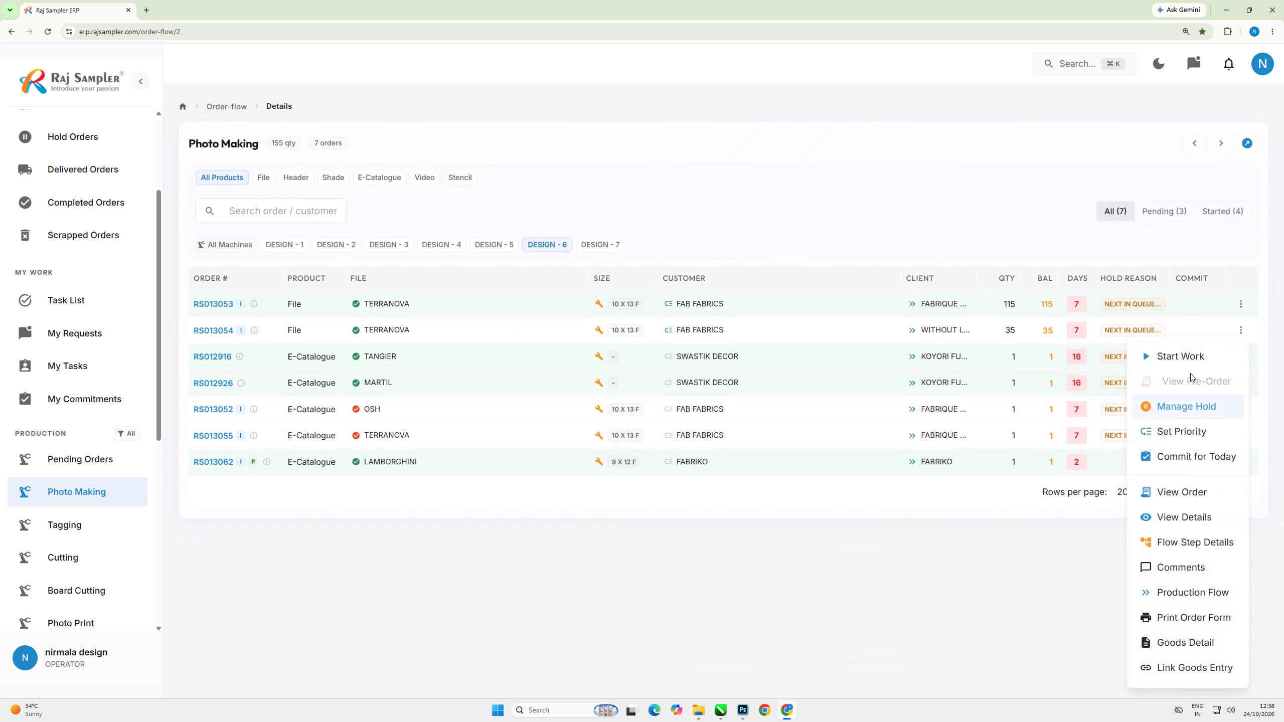
left_click(1188, 360)
left_click(777, 629)
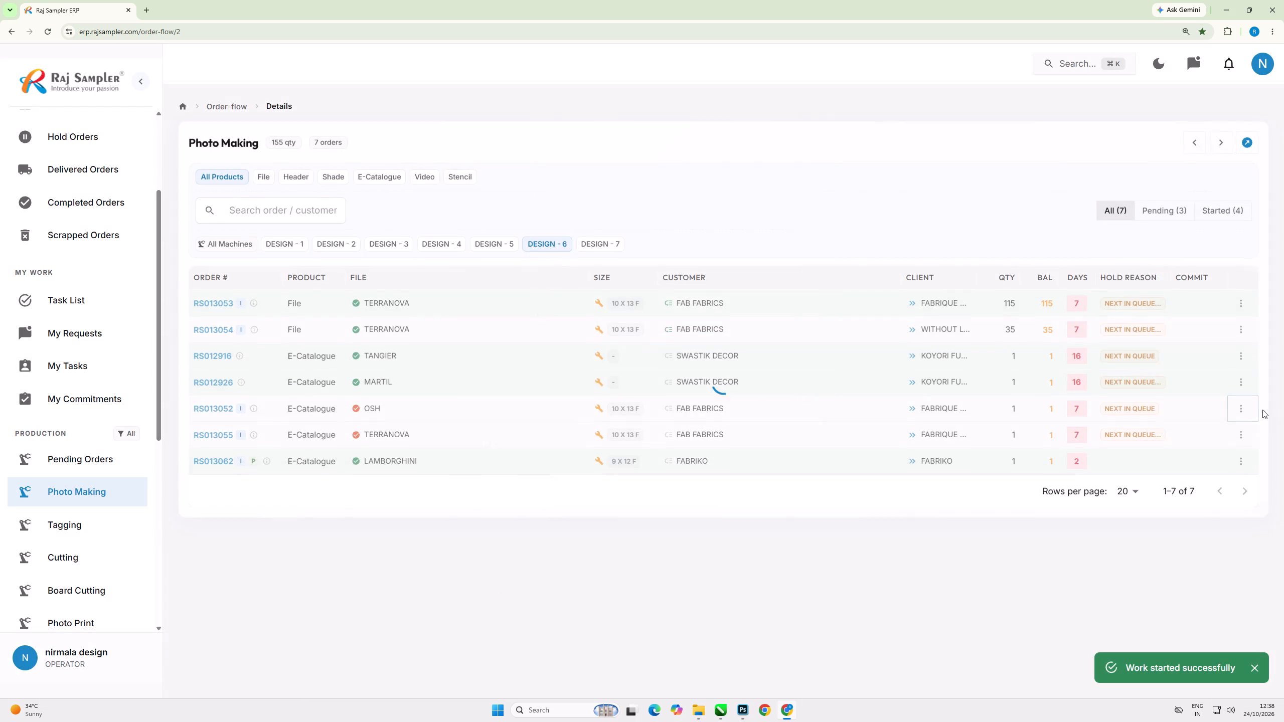
left_click(1242, 409)
left_click(1195, 360)
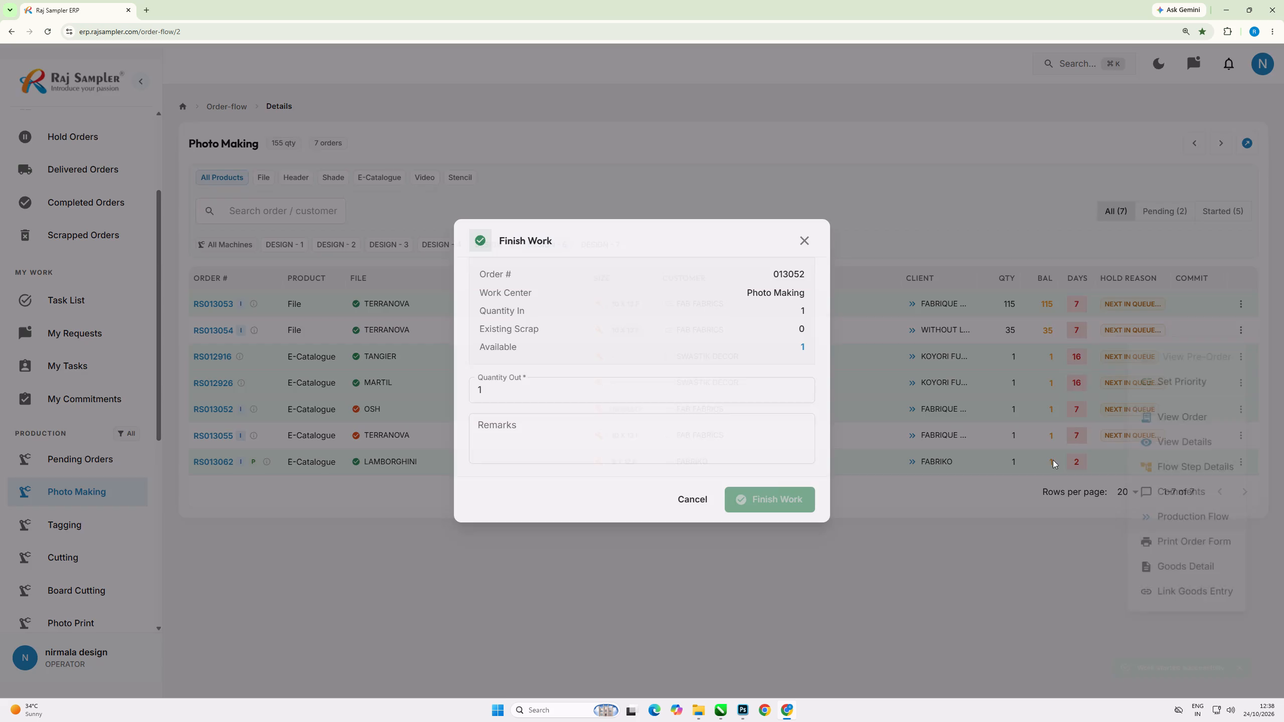
left_click(808, 495)
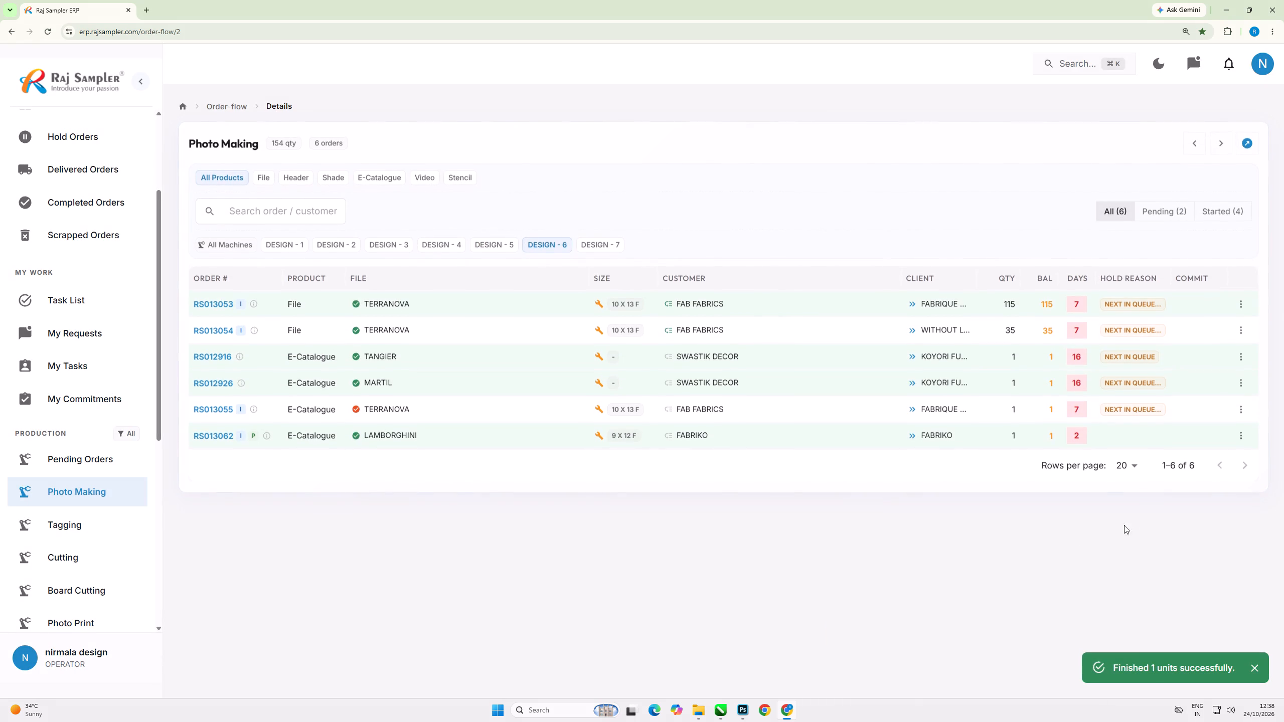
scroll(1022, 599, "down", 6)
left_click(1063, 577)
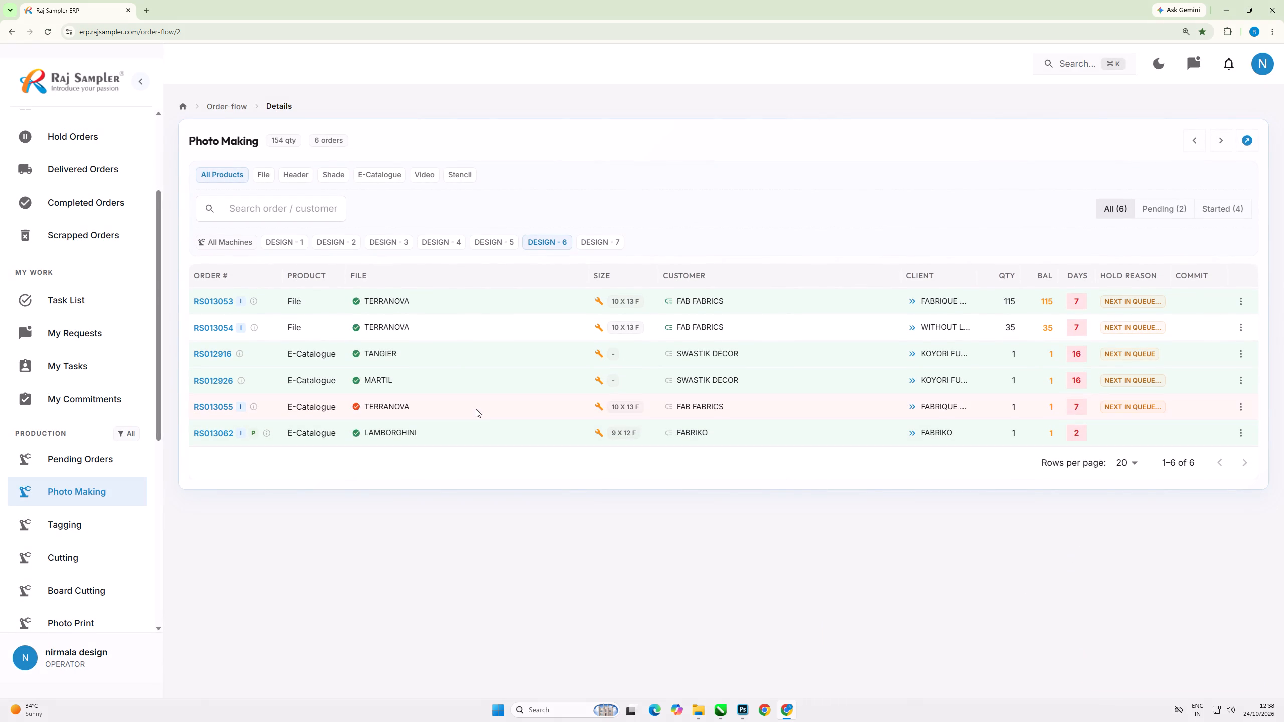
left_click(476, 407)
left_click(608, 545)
Finish the Photo Making work on LAMBORGHINI E-Catalogue order RS013062 with a quantity out of 1.
left_click(529, 412)
left_click(541, 433)
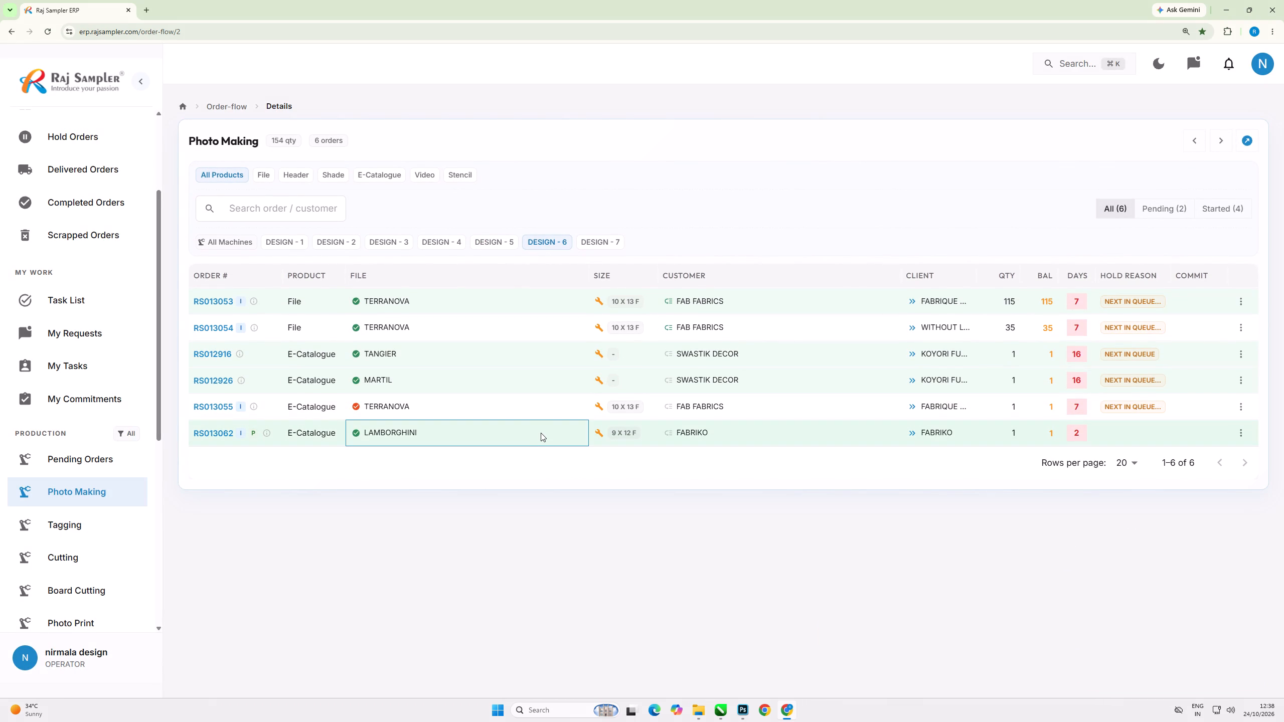
left_click(442, 439)
left_click(881, 436)
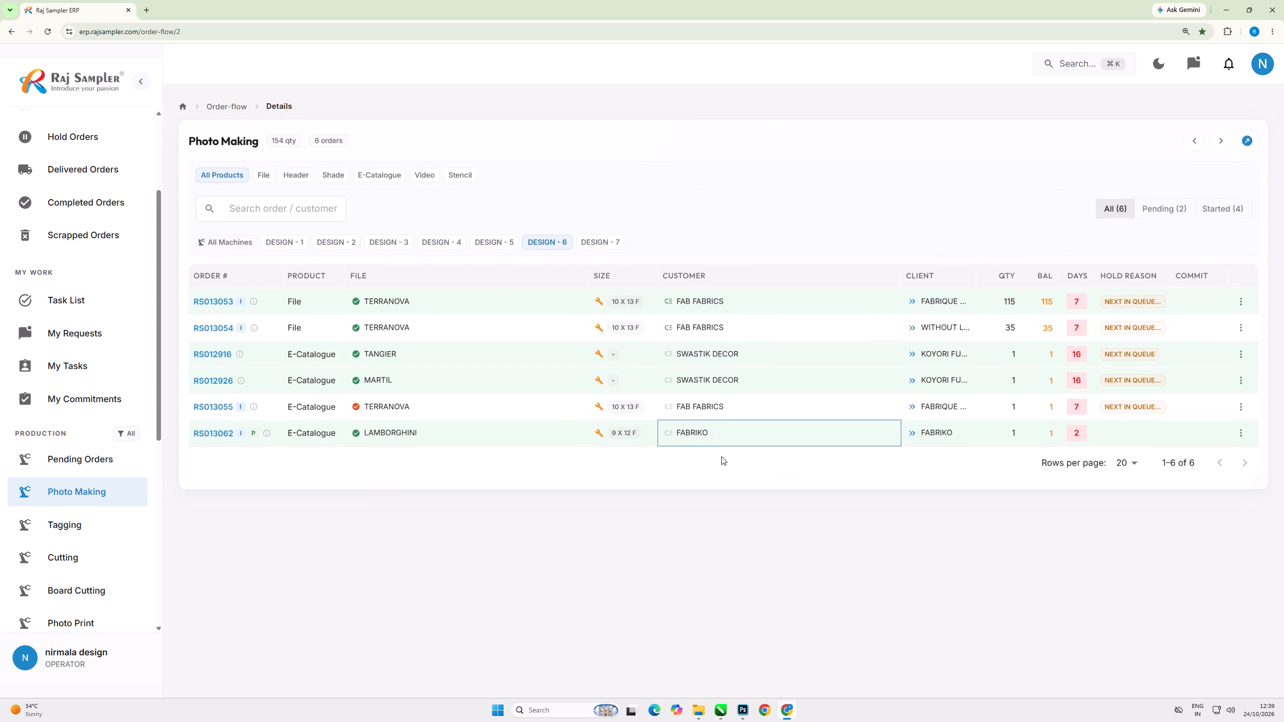
left_click(1244, 430)
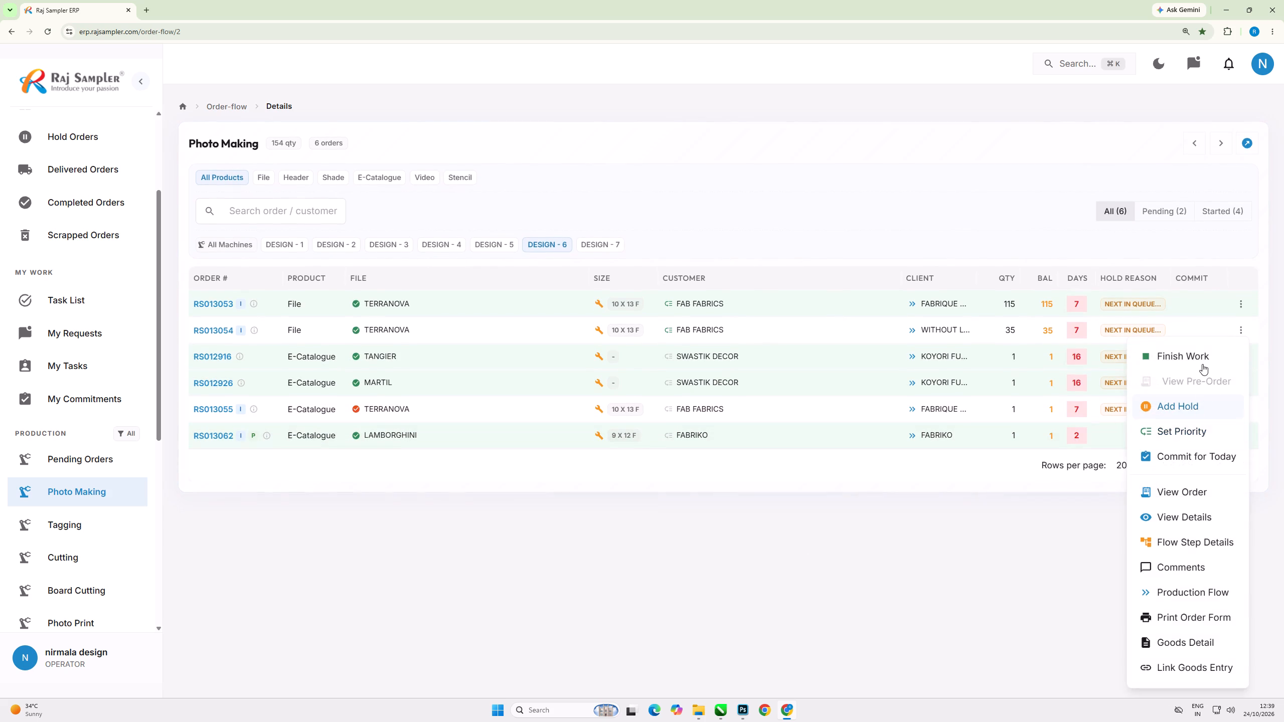
left_click(1204, 354)
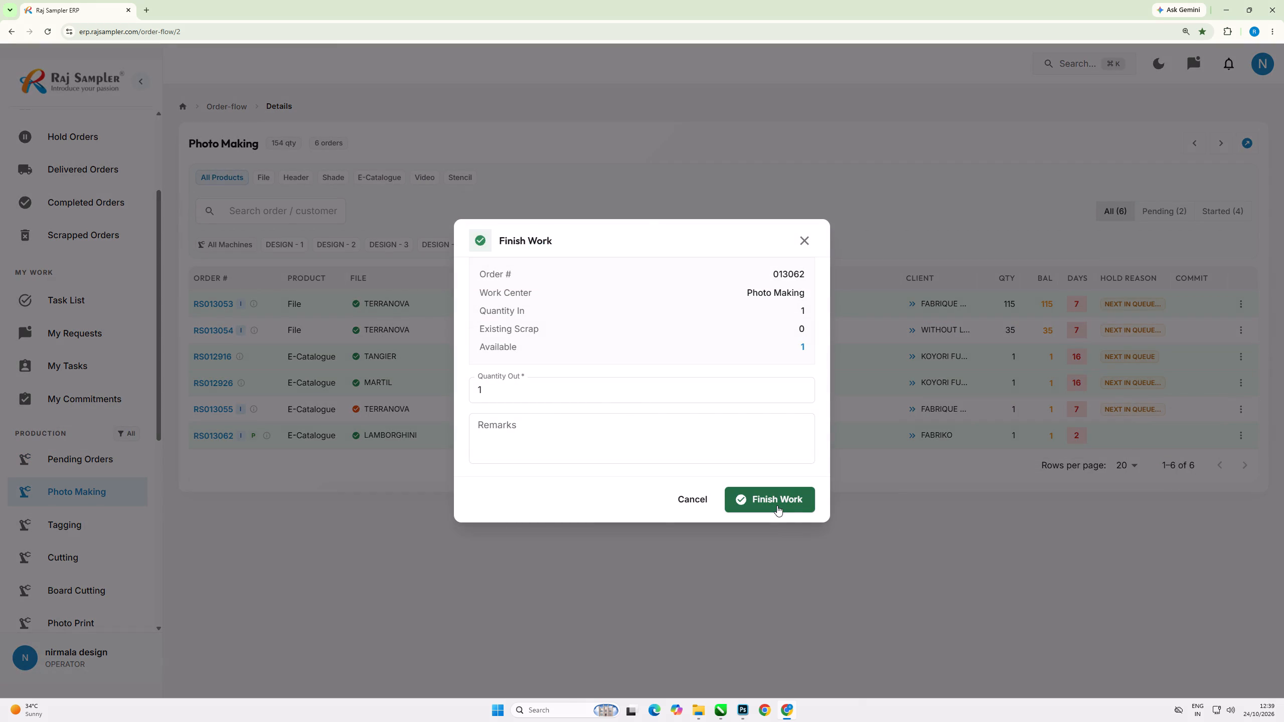
left_click(777, 504)
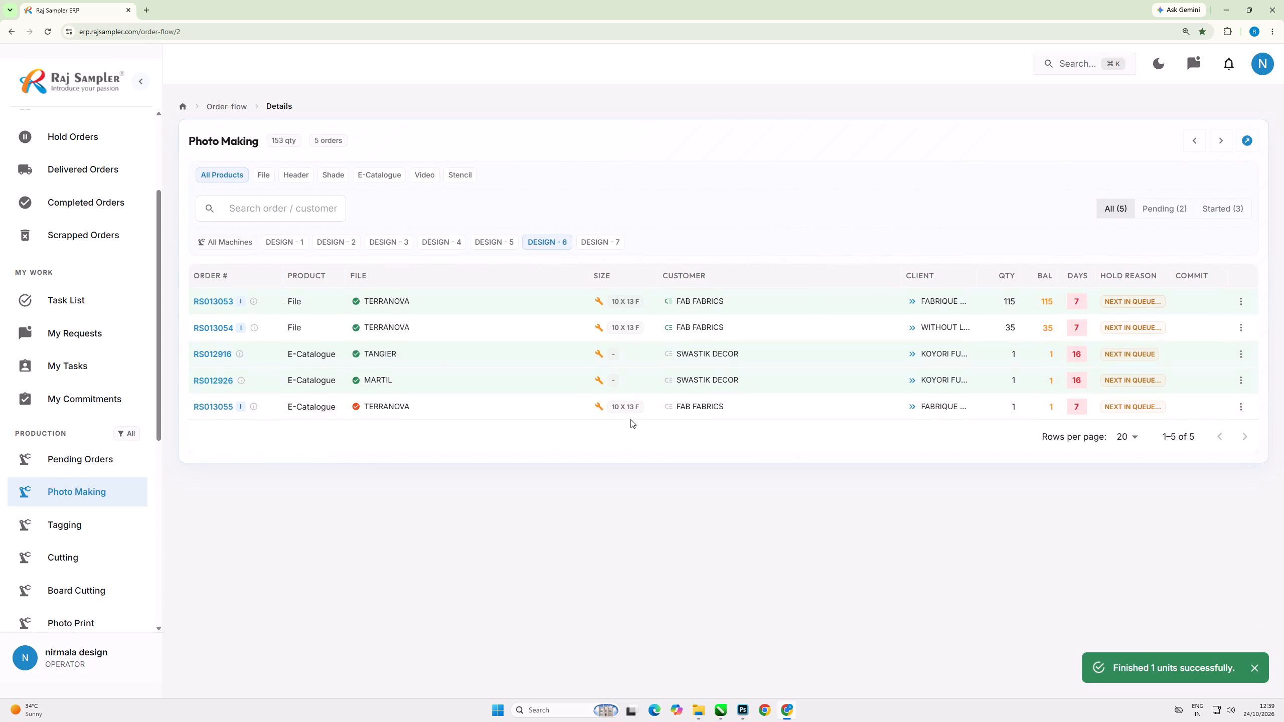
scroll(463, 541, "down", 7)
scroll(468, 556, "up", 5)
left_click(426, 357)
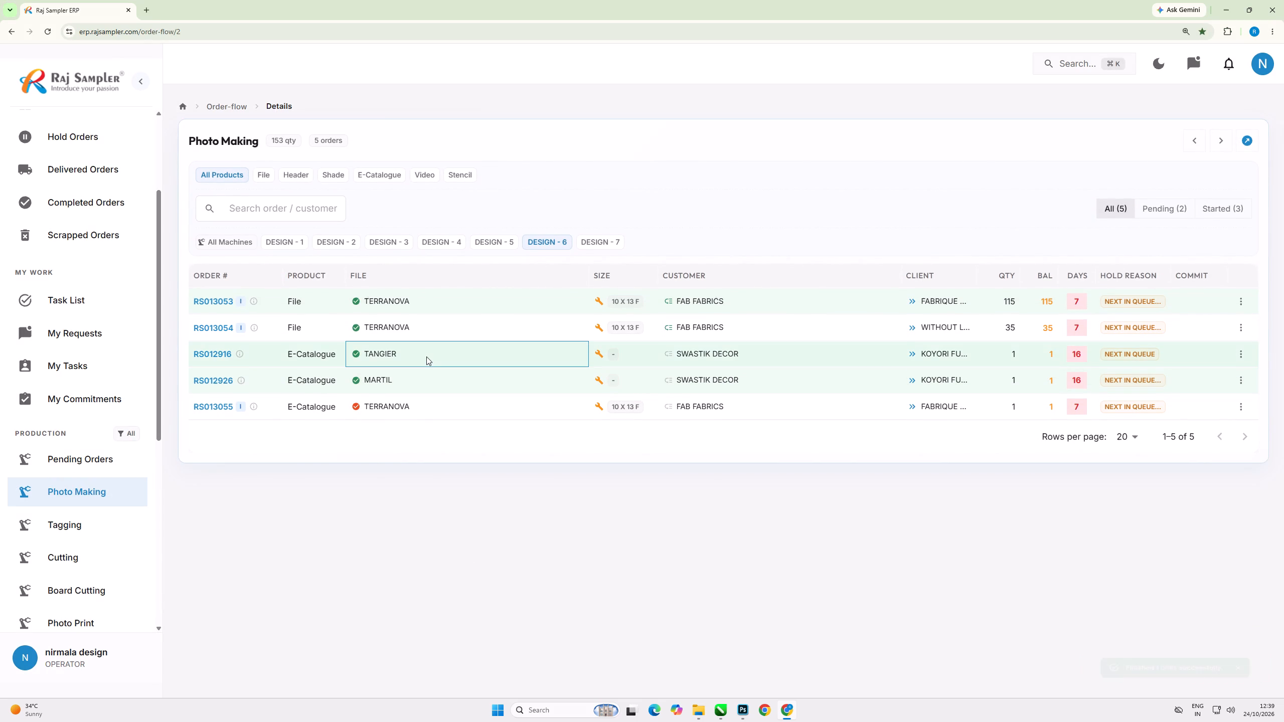